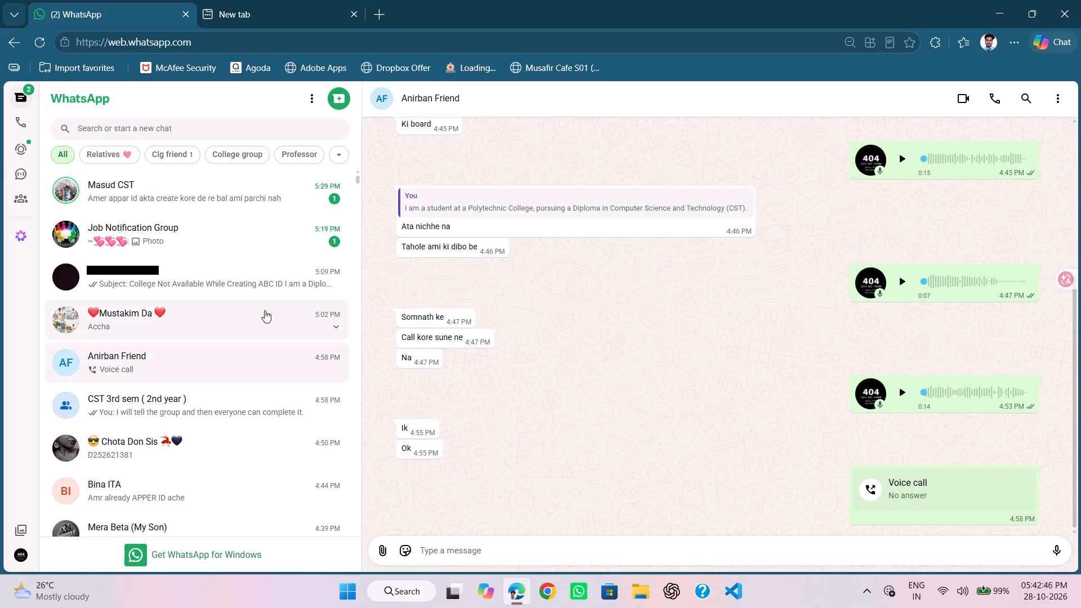
Launch Google Chrome with a user profile and maximize its browser window.
{"action": "left_click", "coordinate": [550, 584]}
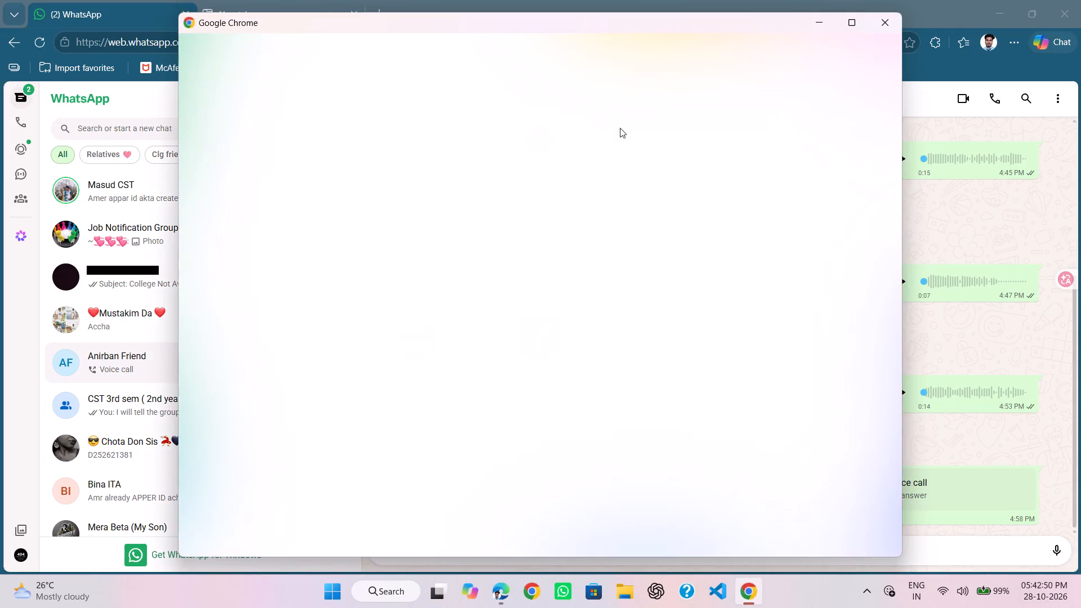
{"action": "left_click", "coordinate": [528, 346]}
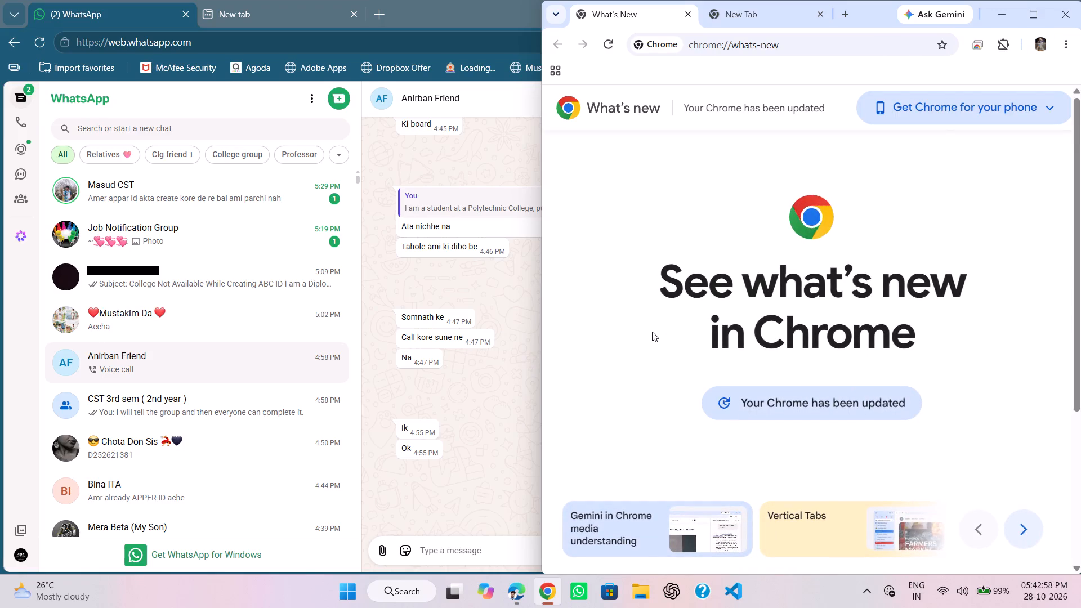
{"action": "left_click", "coordinate": [1035, 16]}
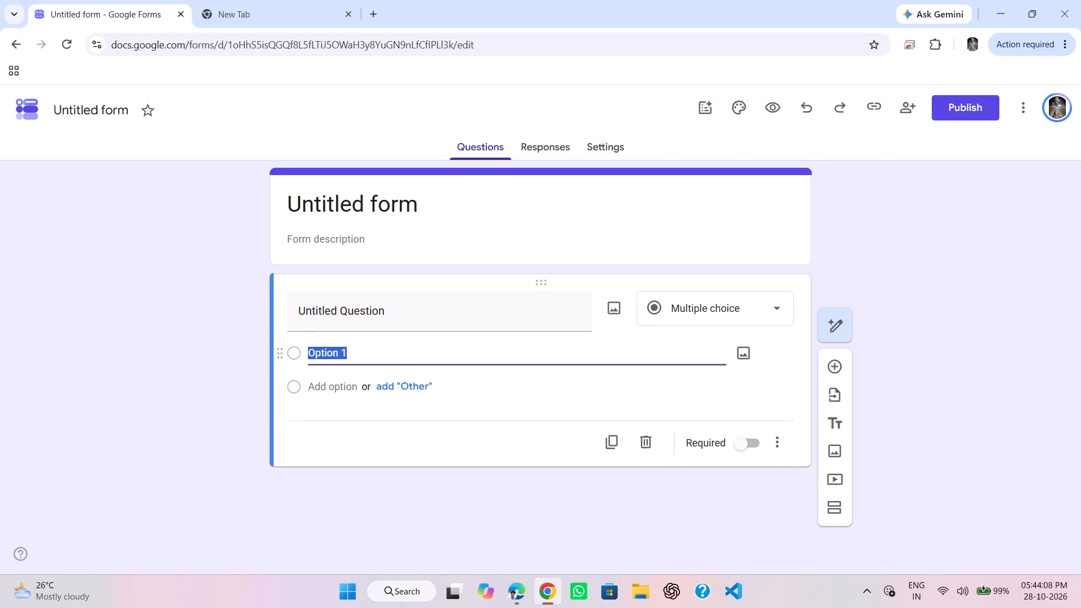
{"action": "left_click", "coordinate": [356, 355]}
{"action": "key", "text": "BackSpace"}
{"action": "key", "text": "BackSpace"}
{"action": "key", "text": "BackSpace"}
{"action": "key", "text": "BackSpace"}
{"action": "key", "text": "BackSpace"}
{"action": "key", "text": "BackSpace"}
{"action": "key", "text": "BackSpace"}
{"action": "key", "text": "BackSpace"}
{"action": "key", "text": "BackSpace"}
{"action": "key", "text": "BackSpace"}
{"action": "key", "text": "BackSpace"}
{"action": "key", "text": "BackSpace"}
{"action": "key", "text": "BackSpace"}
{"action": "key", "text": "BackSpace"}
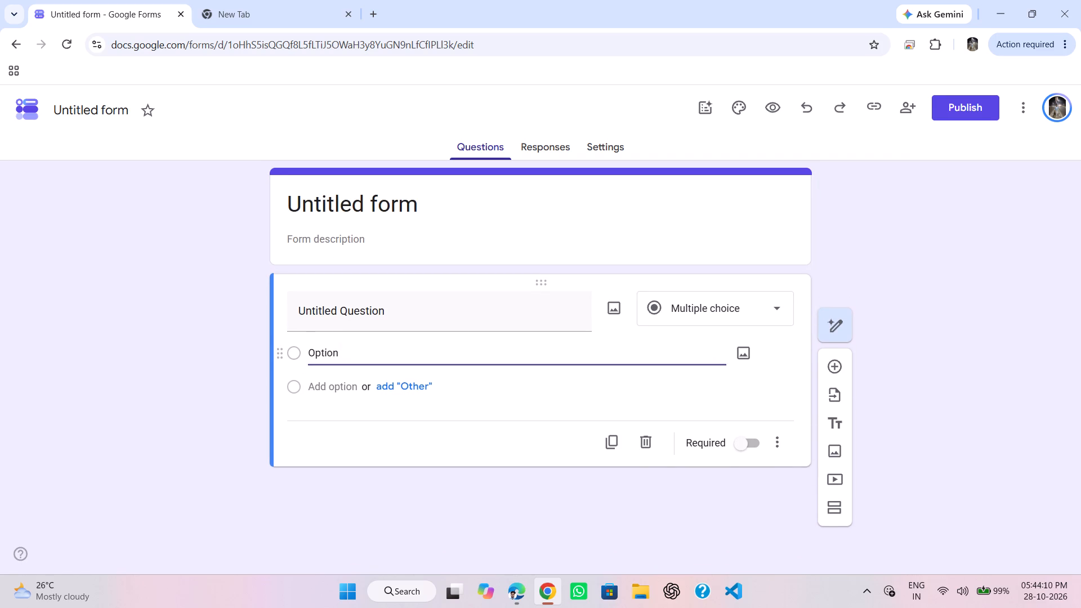
Replace the untitled question's title with "Name", followed by a line break.
{"action": "left_click", "coordinate": [362, 301]}
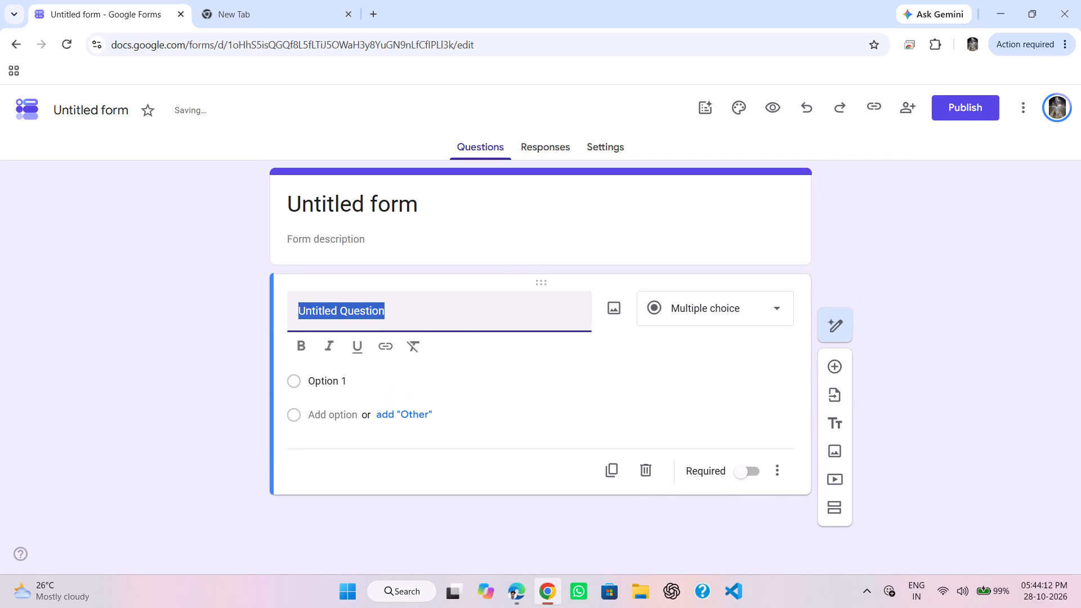
{"action": "type", "text": "NS"}
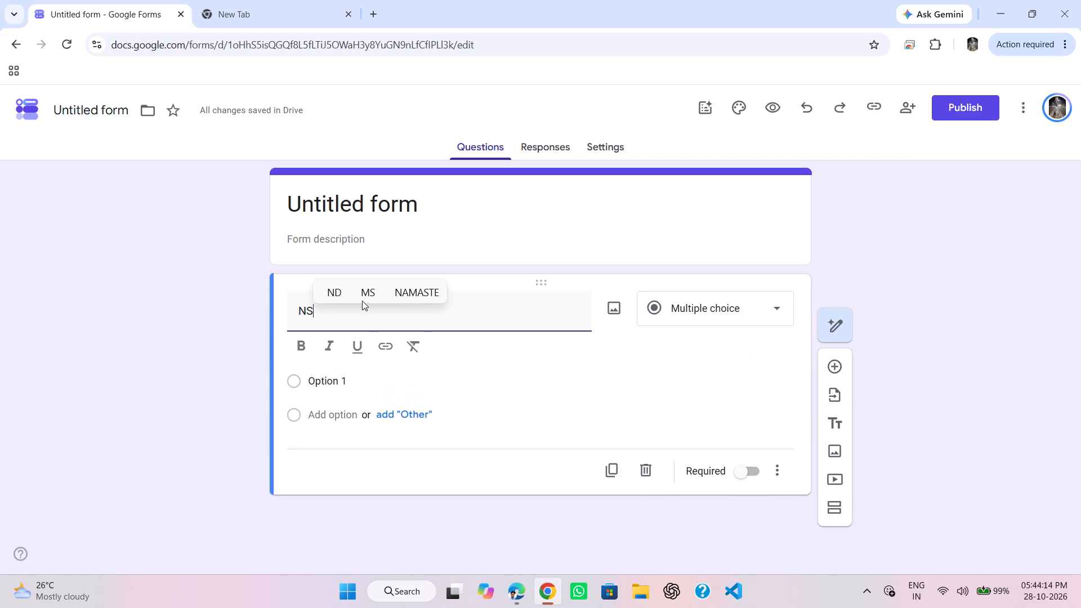
{"action": "key", "text": "BackSpace"}
{"action": "type", "text": "AME"}
{"action": "key", "text": "space"}
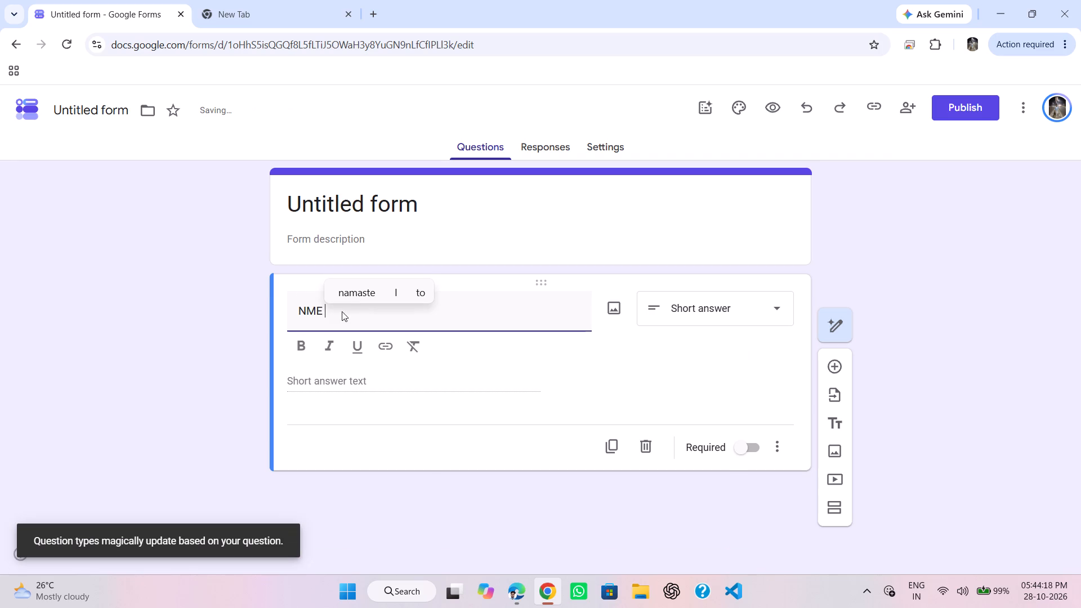
{"action": "left_click", "coordinate": [316, 314]}
{"action": "left_click", "coordinate": [307, 311]}
{"action": "left_click", "coordinate": [329, 310]}
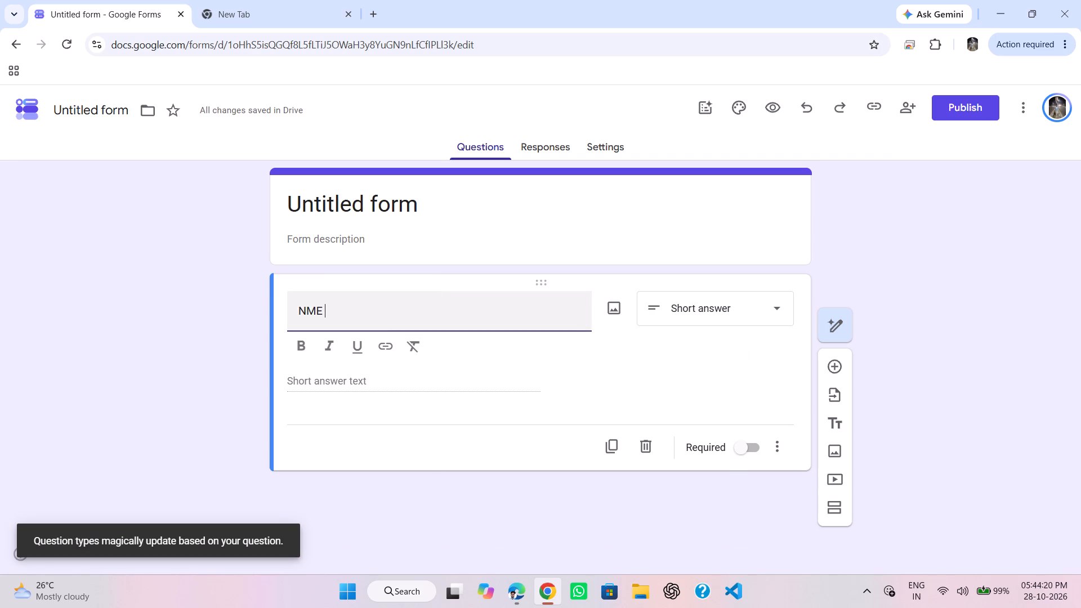
{"action": "key", "text": "BackSpace"}
{"action": "key", "text": "BackSpace"}
{"action": "key", "text": "BackSpace"}
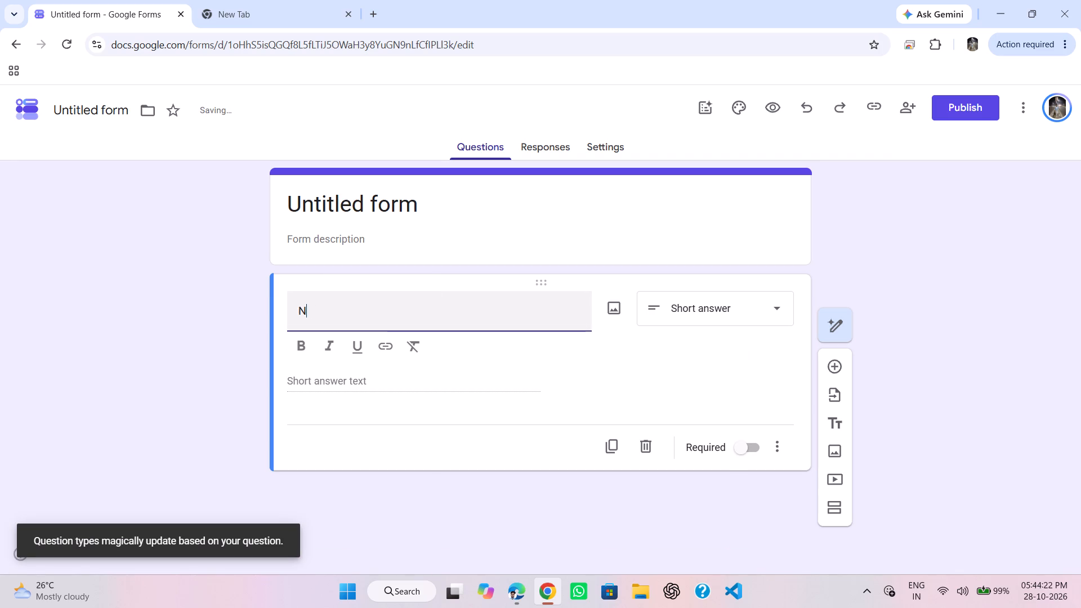
{"action": "key", "text": "BackSpace"}
{"action": "key", "text": "n"}
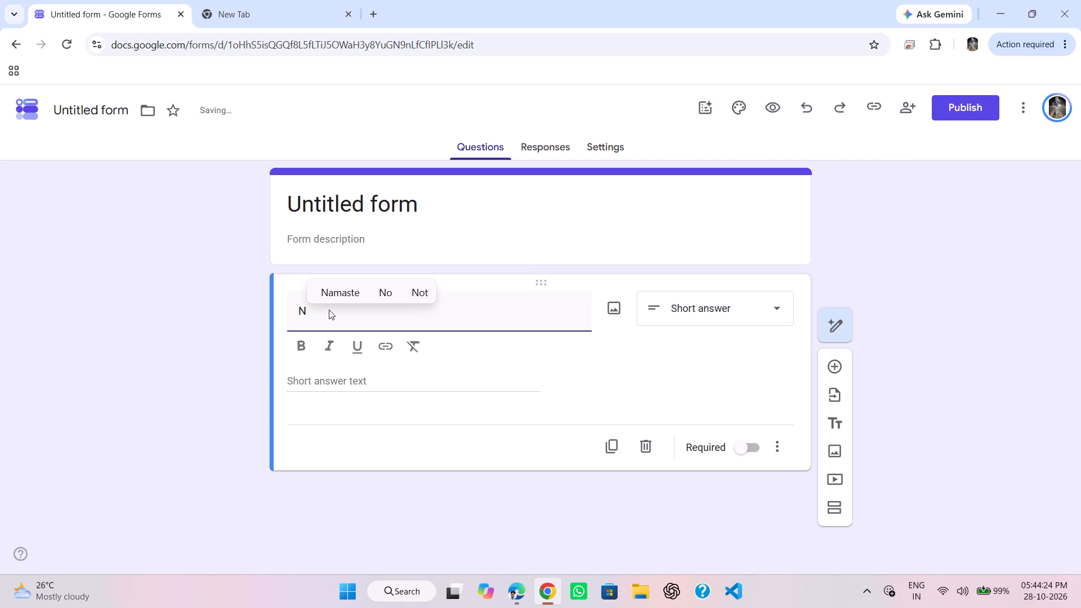
{"action": "type", "text": "ame"}
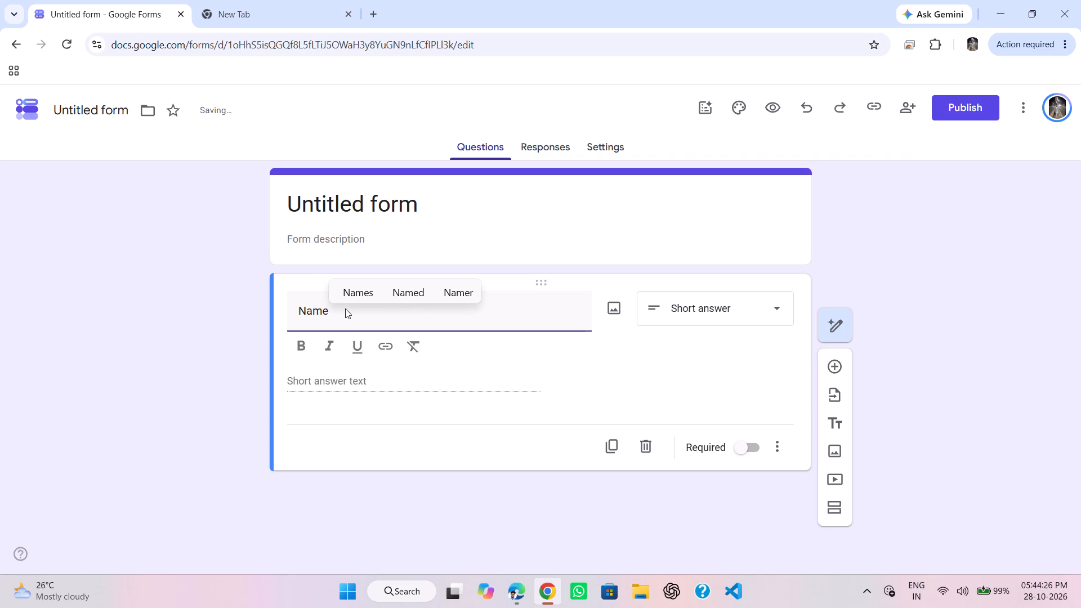
{"action": "left_click", "coordinate": [340, 324]}
{"action": "left_click", "coordinate": [436, 324]}
{"action": "key", "text": "Return"}
{"action": "left_click", "coordinate": [394, 396]}
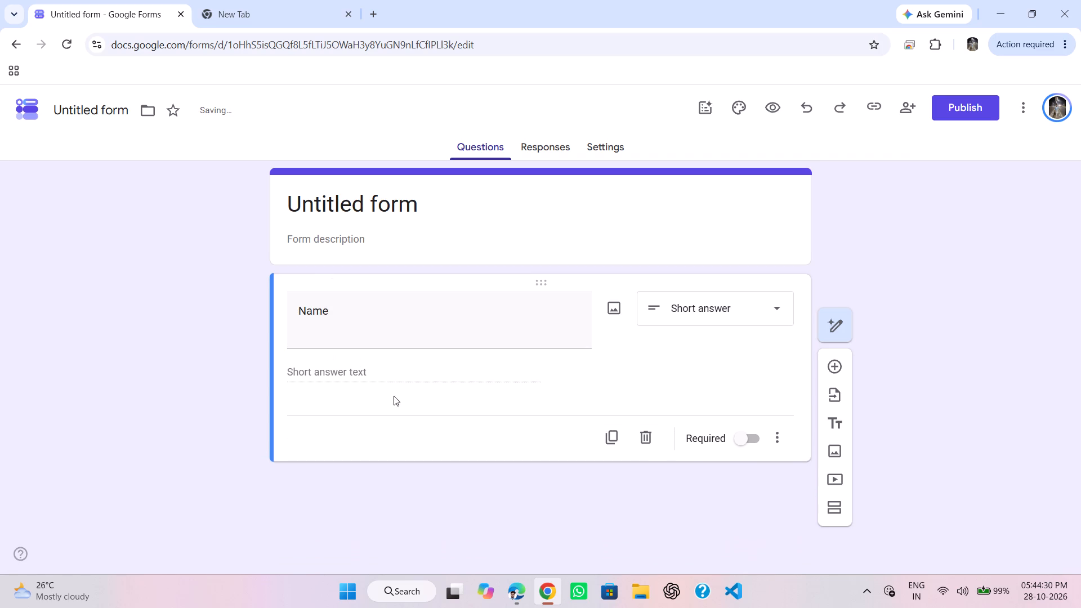
{"action": "left_click", "coordinate": [451, 404]}
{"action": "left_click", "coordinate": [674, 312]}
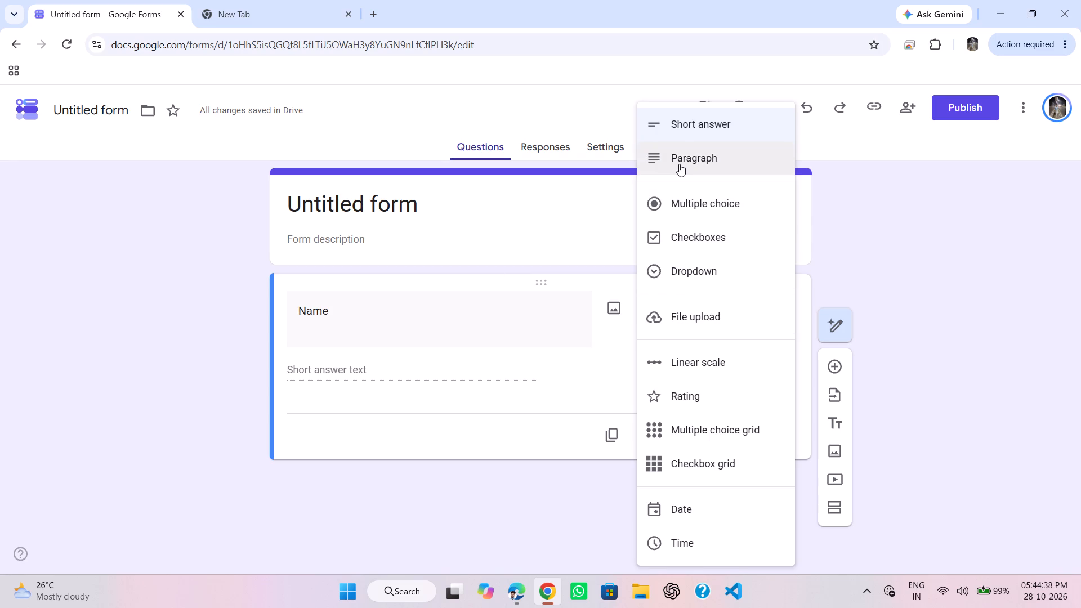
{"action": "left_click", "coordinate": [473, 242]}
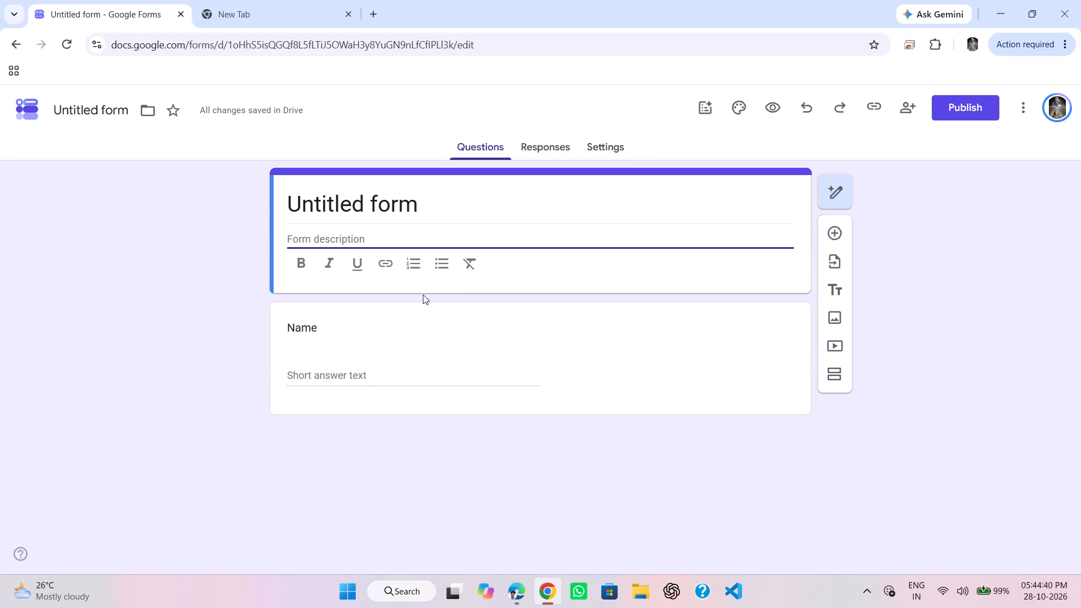
Make the Name question required.
{"action": "left_click", "coordinate": [487, 348]}
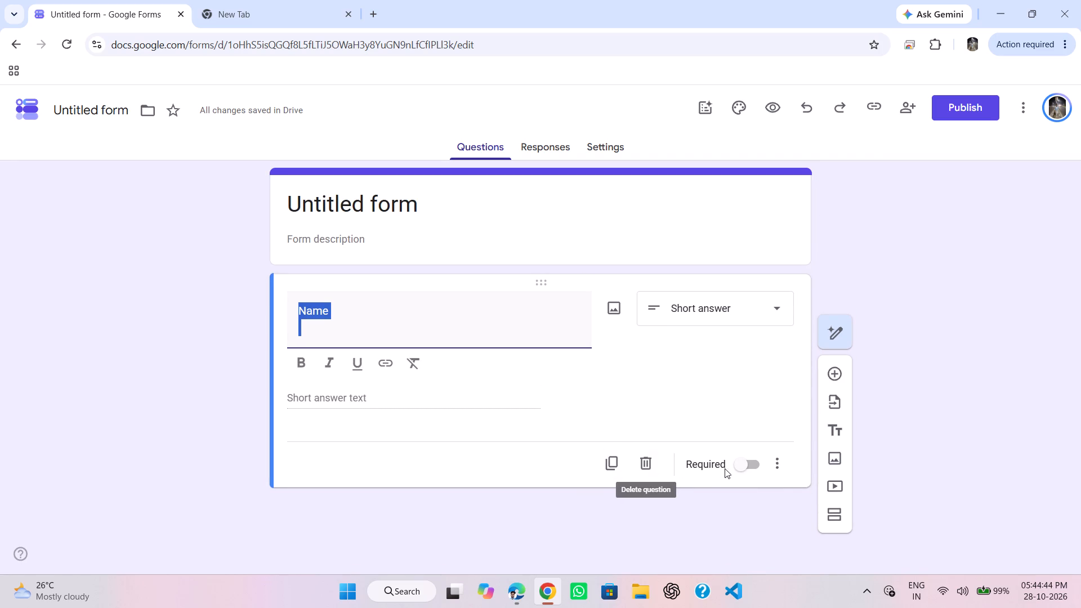
{"action": "left_click", "coordinate": [732, 467]}
{"action": "left_click", "coordinate": [744, 434]}
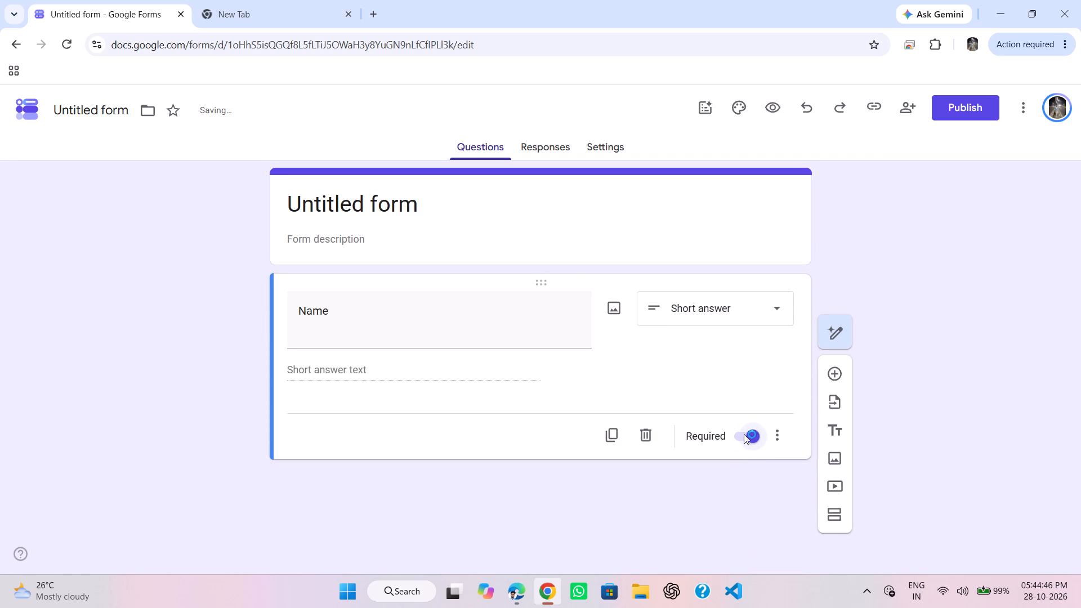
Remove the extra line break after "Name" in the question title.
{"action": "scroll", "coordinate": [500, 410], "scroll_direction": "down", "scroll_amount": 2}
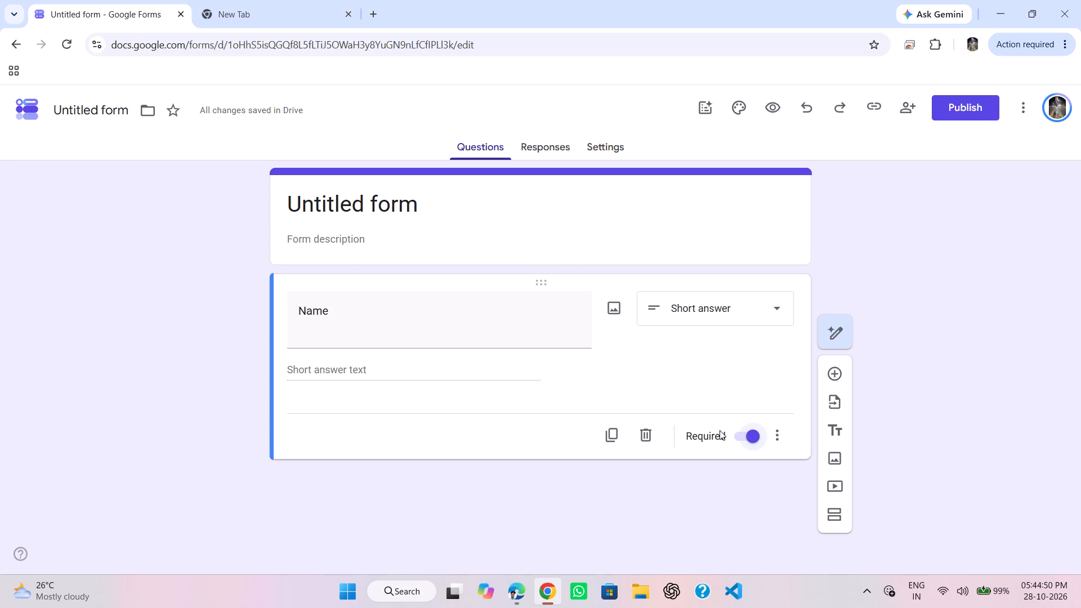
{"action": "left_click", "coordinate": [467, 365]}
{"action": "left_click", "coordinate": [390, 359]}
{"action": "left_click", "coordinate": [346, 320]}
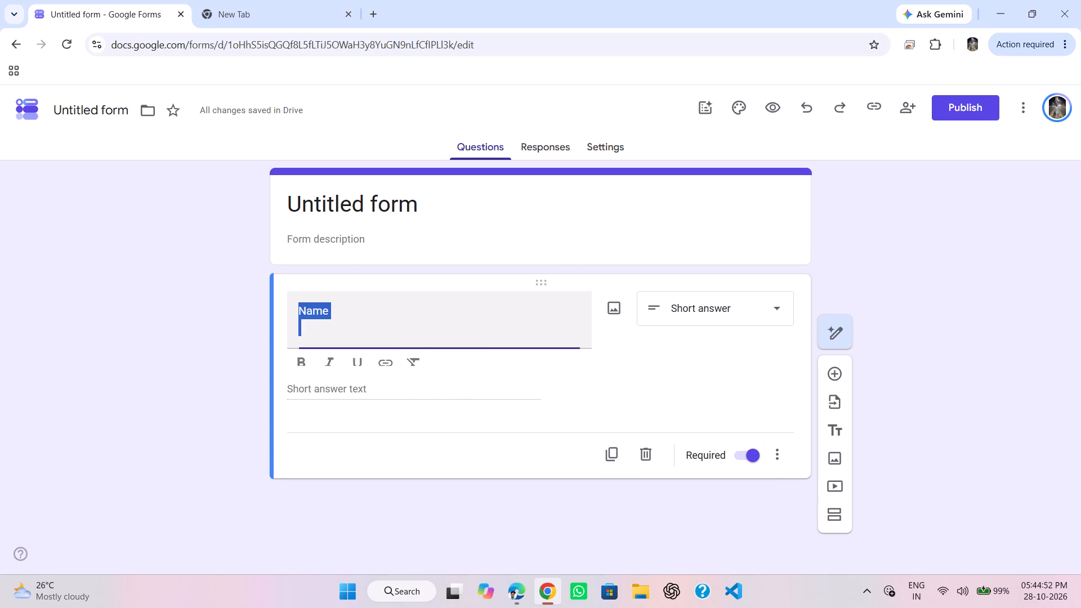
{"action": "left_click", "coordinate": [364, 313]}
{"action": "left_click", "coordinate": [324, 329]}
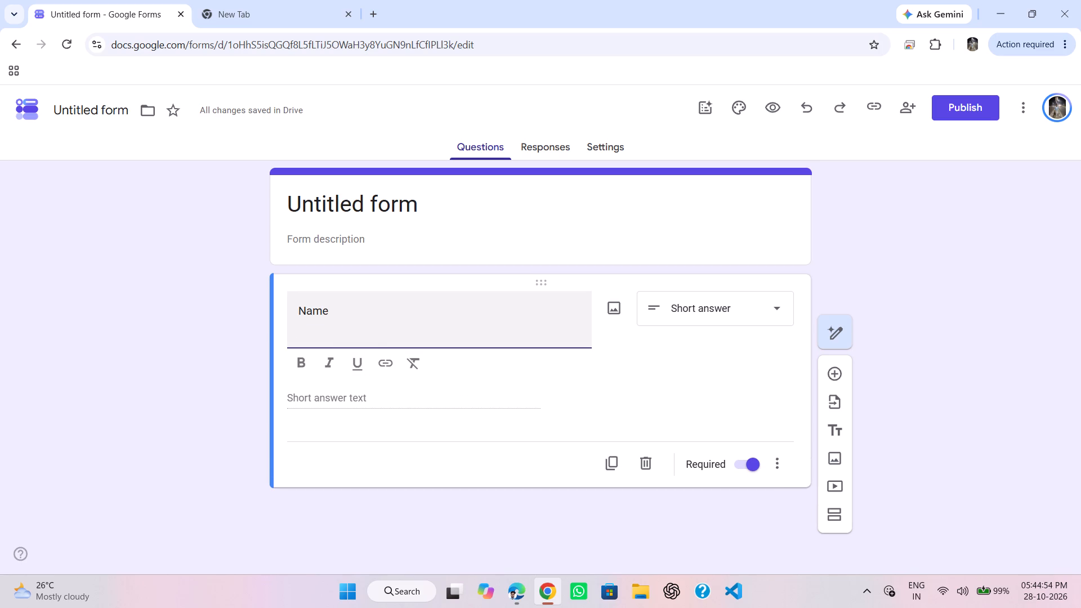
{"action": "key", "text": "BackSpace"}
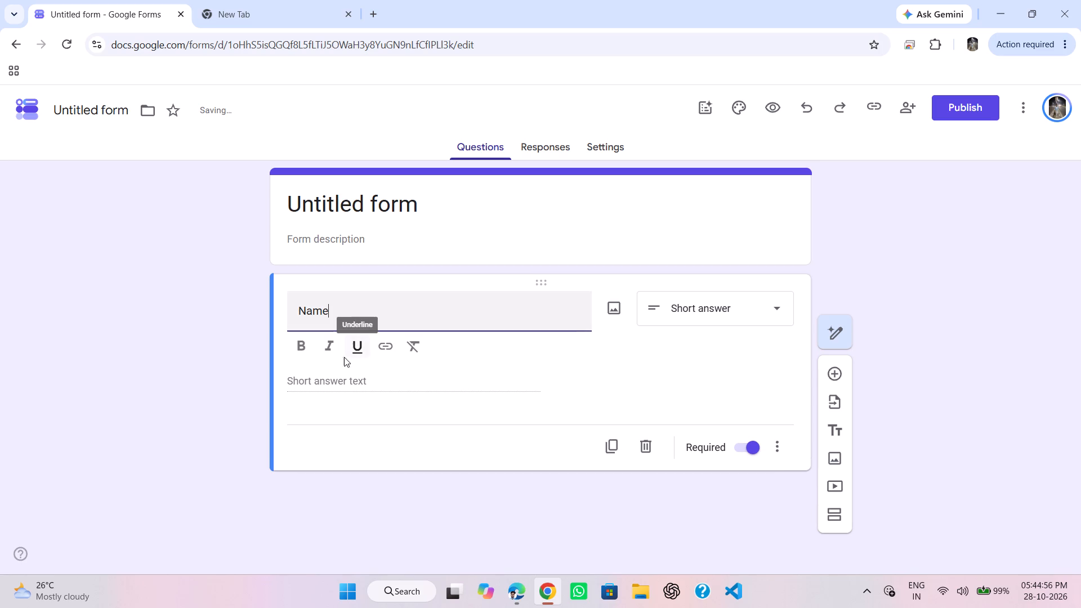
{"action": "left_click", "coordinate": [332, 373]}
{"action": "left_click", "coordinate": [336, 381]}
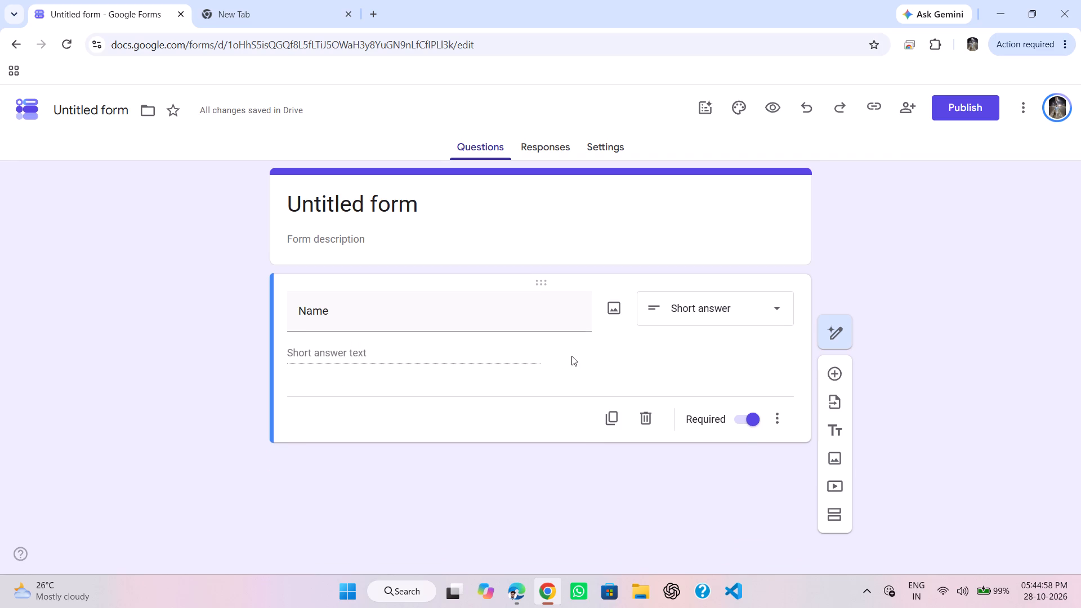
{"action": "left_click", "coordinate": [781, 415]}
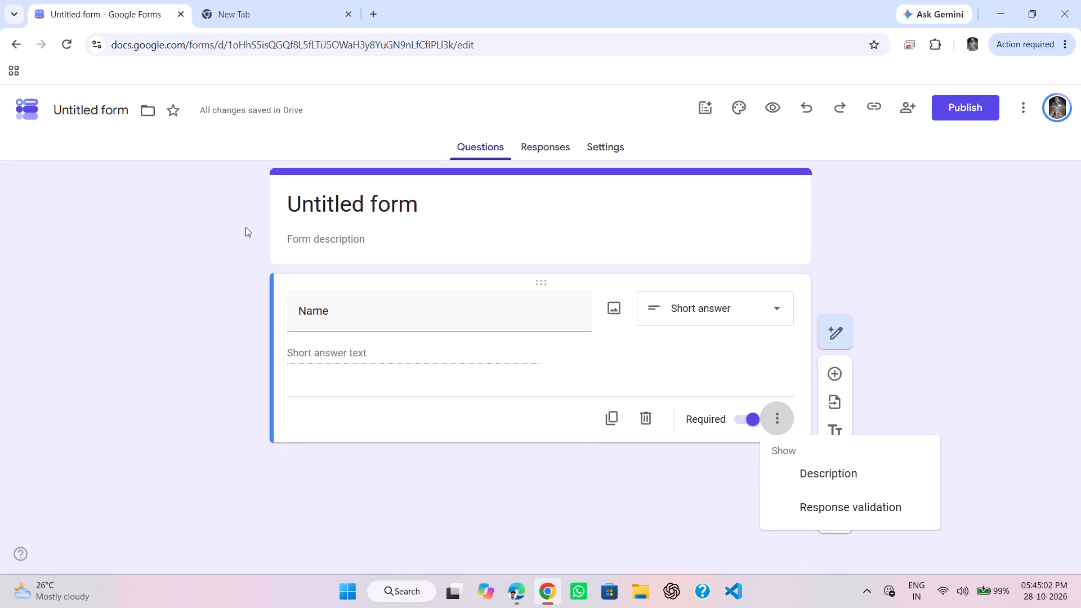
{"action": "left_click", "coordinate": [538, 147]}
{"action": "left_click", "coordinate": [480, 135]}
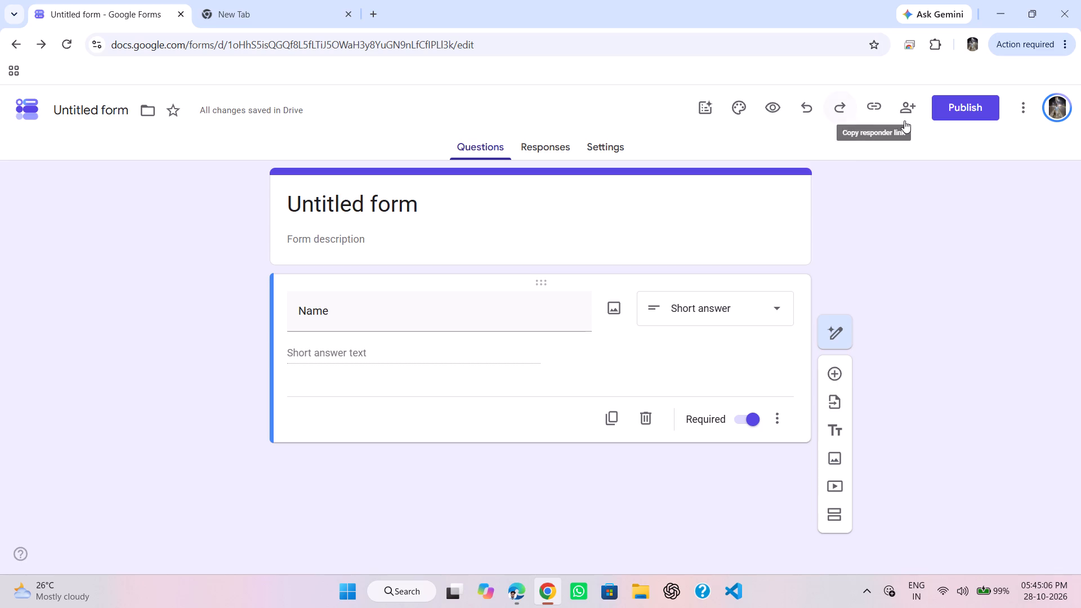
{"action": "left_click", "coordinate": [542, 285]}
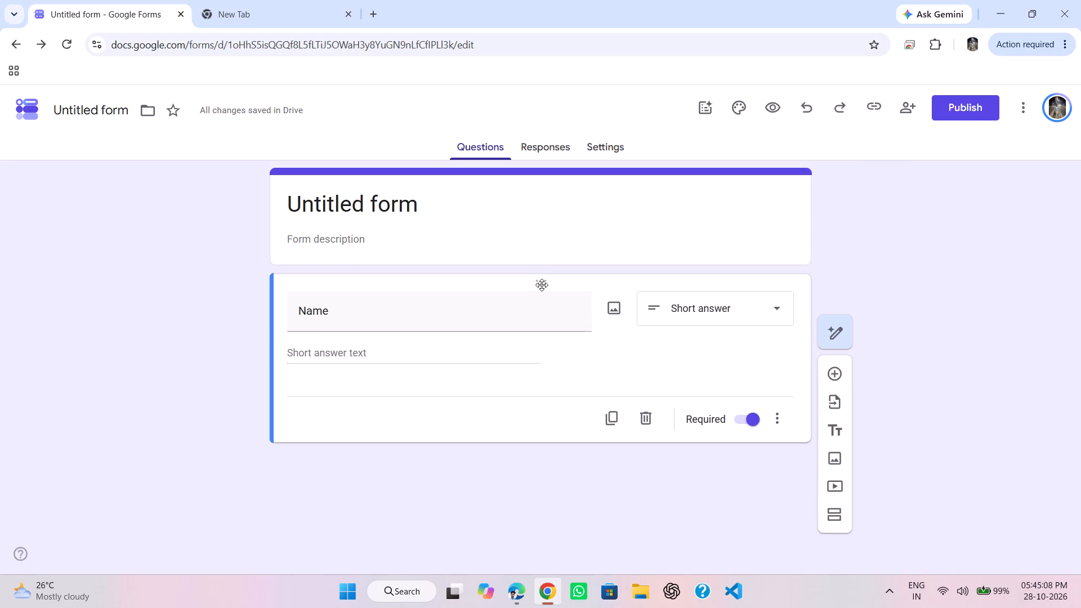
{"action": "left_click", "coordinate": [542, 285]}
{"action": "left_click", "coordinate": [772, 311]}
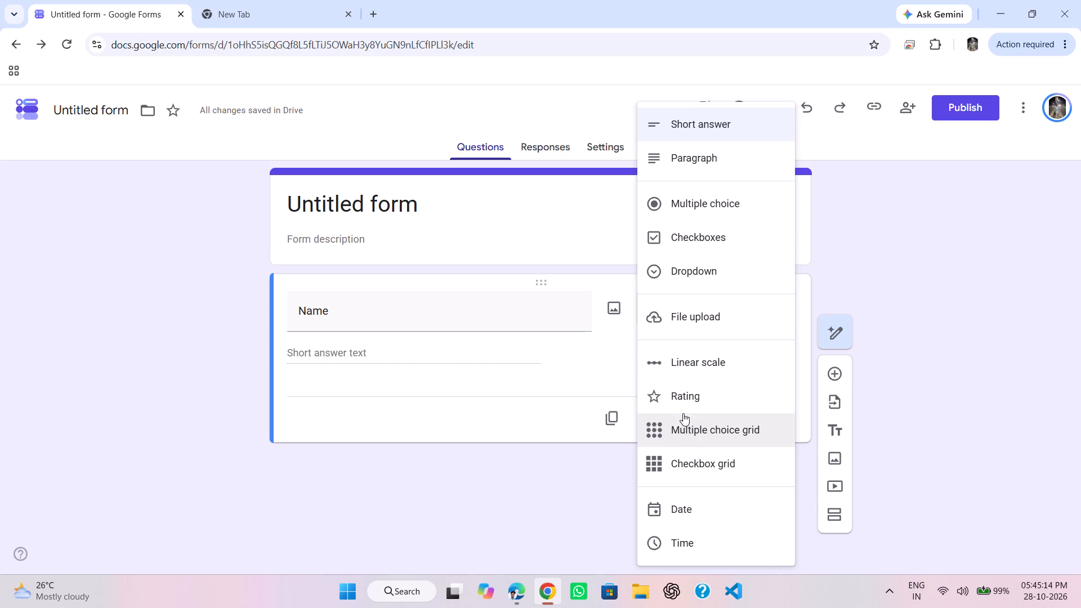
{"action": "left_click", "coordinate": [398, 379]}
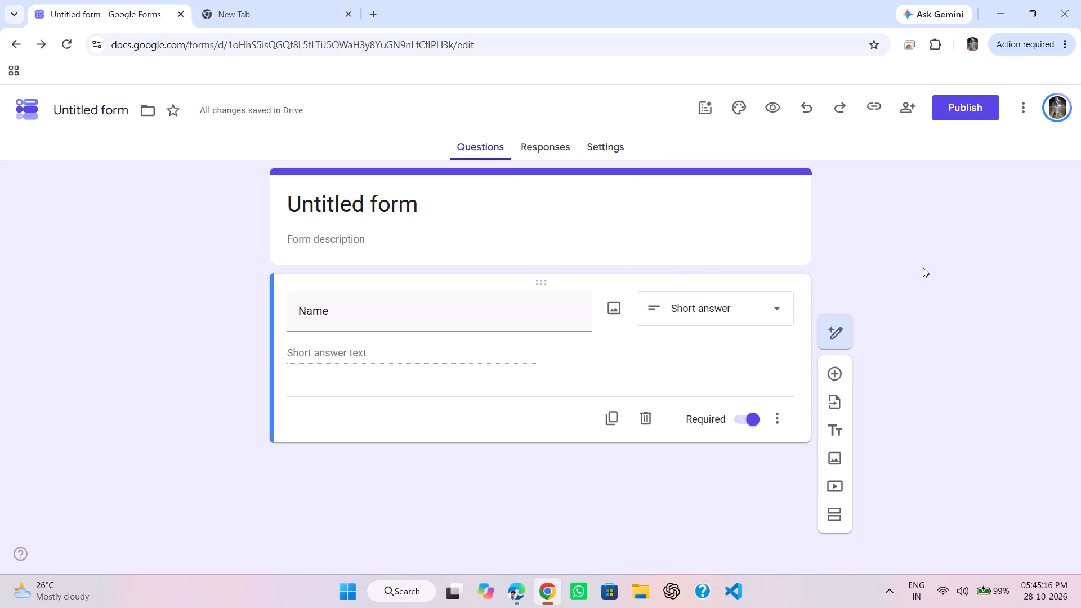
Undo the line-break removal, the required setting and the recent title edits of the Name question.
{"action": "left_click", "coordinate": [806, 105]}
{"action": "left_click", "coordinate": [806, 105]}
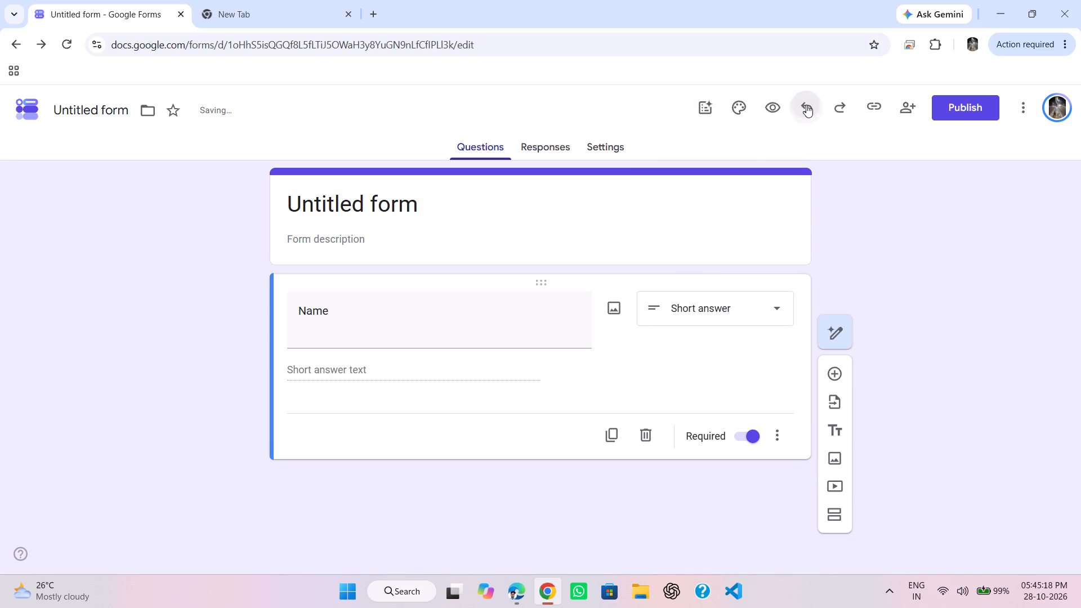
{"action": "triple_click", "coordinate": [806, 105]}
{"action": "triple_click", "coordinate": [806, 105]}
{"action": "right_click", "coordinate": [806, 105]}
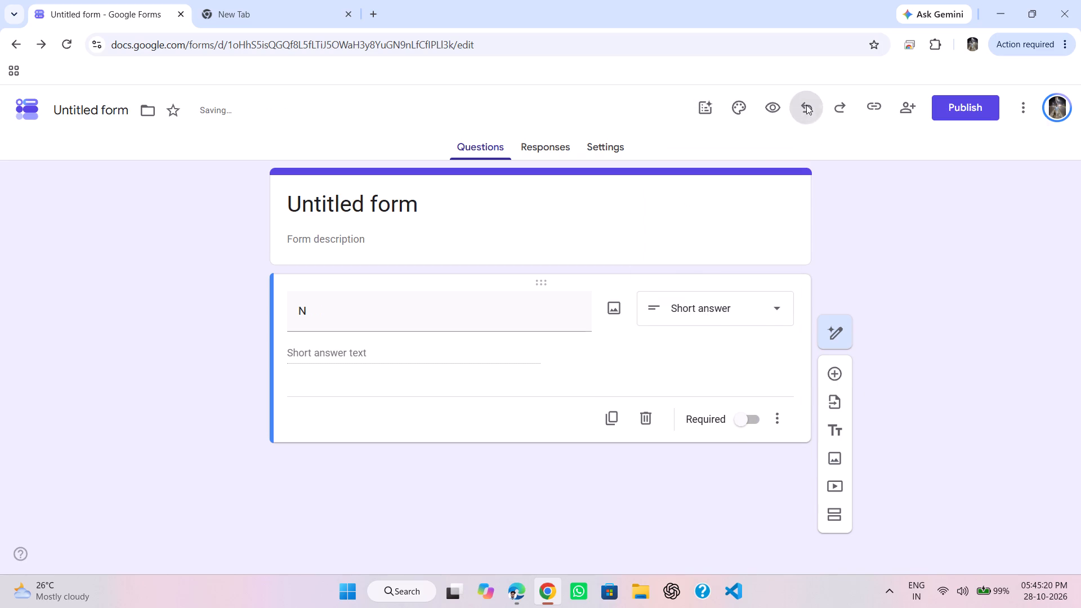
{"action": "triple_click", "coordinate": [806, 105]}
{"action": "triple_click", "coordinate": [806, 105]}
{"action": "triple_click", "coordinate": [806, 105]}
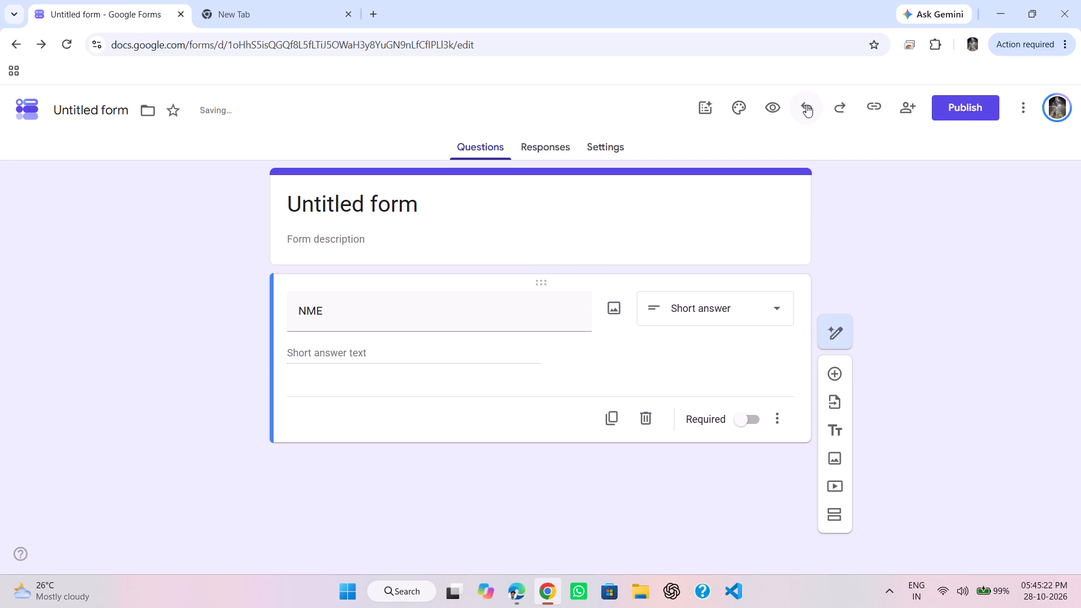
{"action": "triple_click", "coordinate": [806, 105]}
{"action": "triple_click", "coordinate": [806, 105]}
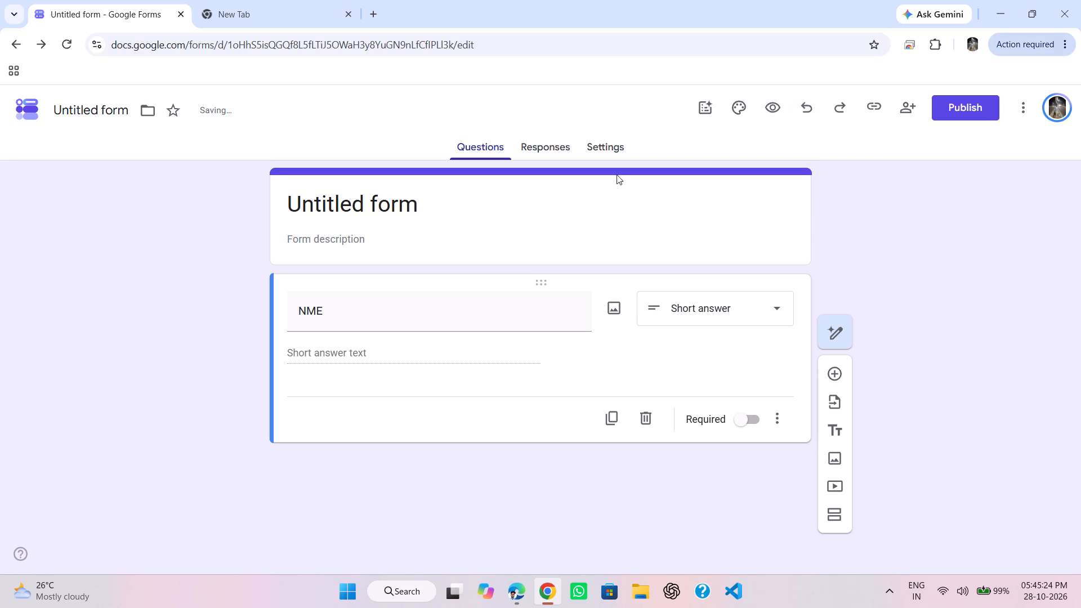
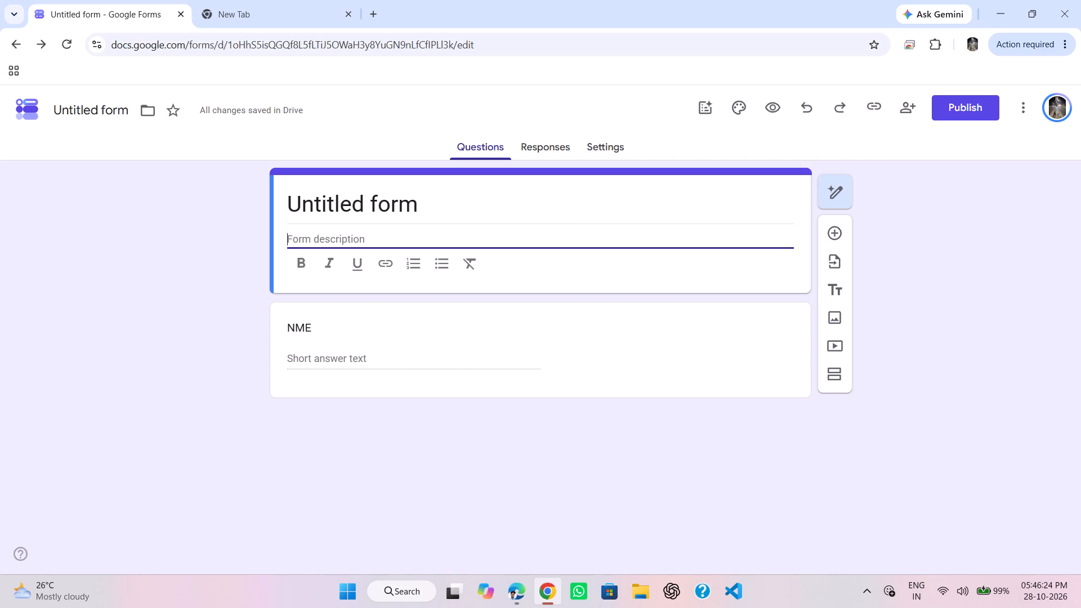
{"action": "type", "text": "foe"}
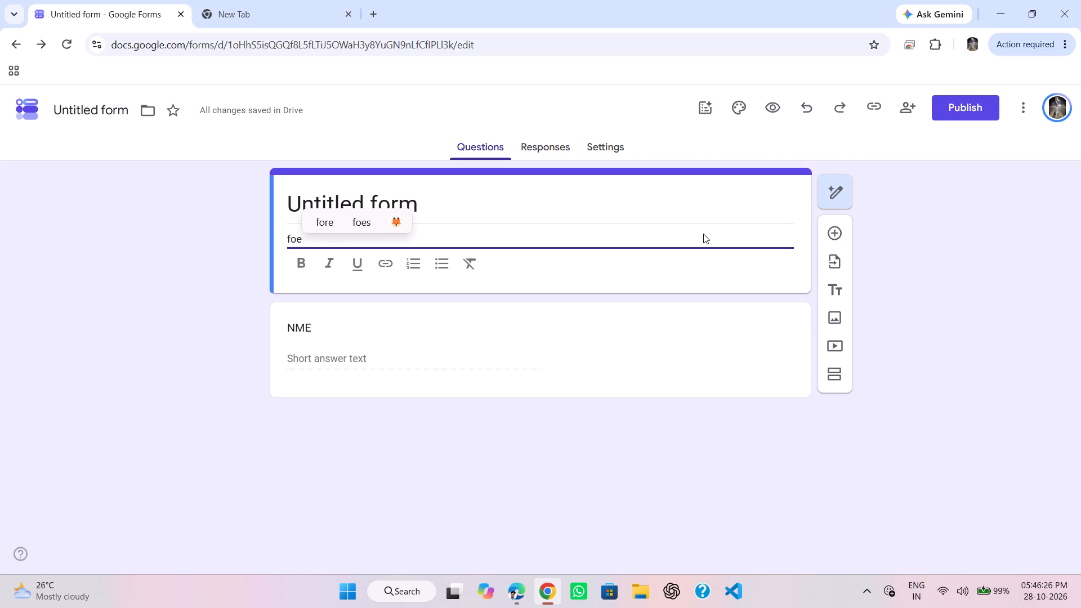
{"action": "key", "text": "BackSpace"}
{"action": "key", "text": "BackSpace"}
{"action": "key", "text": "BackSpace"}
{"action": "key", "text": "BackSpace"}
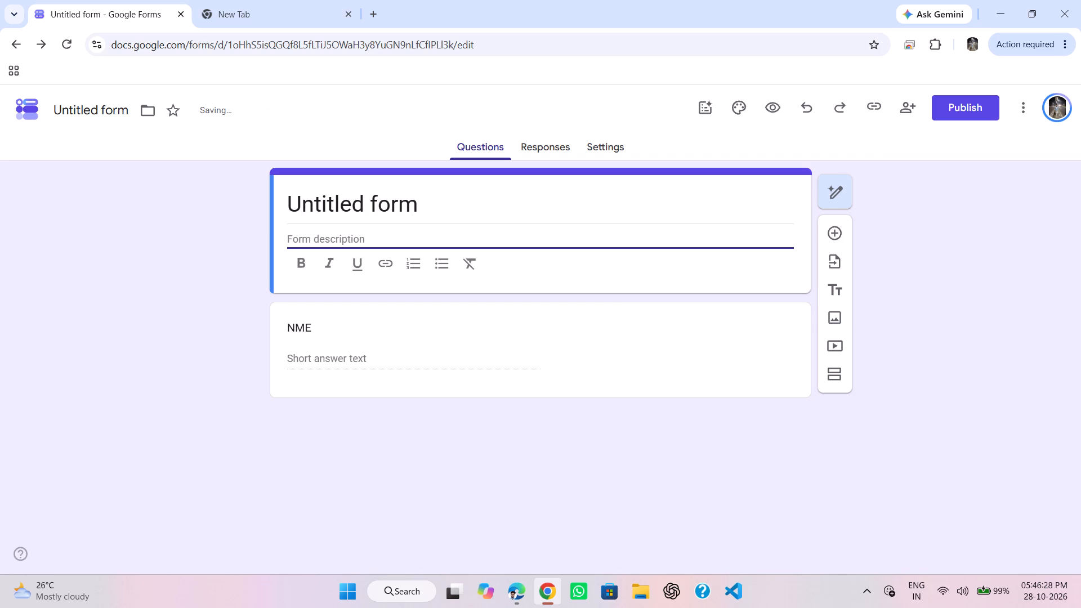
Enter "For APPAR ID Collect" as the beginning of the form description under the form title.
{"action": "key", "text": "f"}
{"action": "key", "text": "o"}
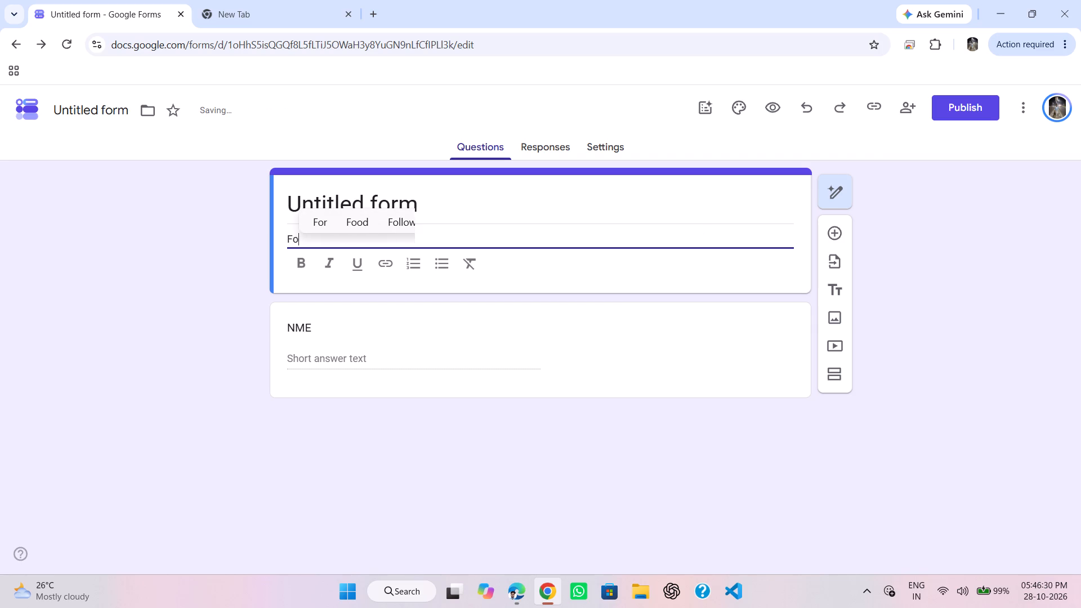
{"action": "key", "text": "r"}
{"action": "key", "text": "space"}
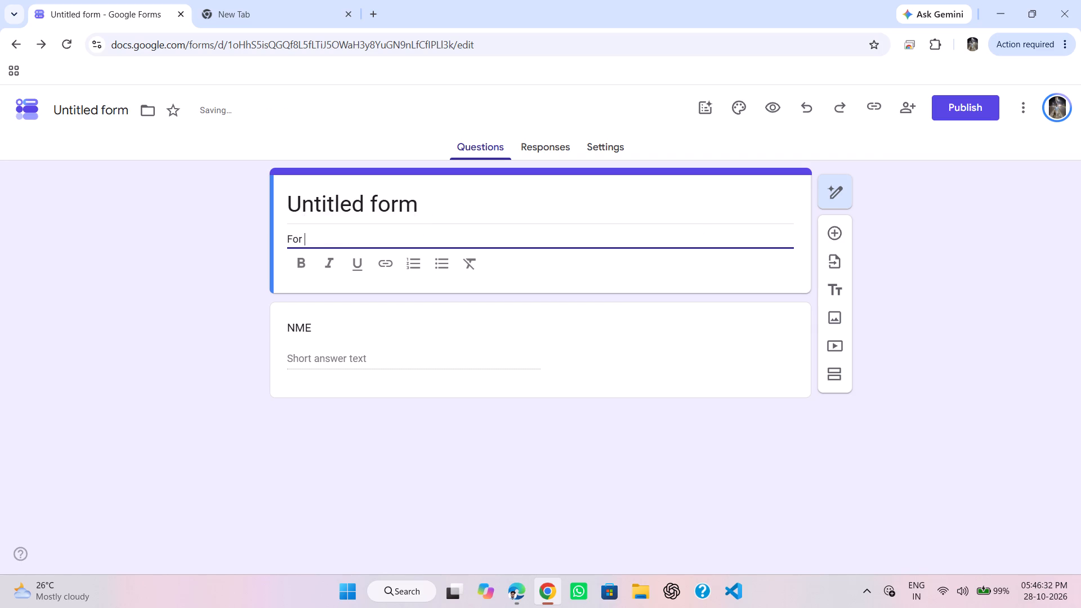
{"action": "type", "text": "APP"}
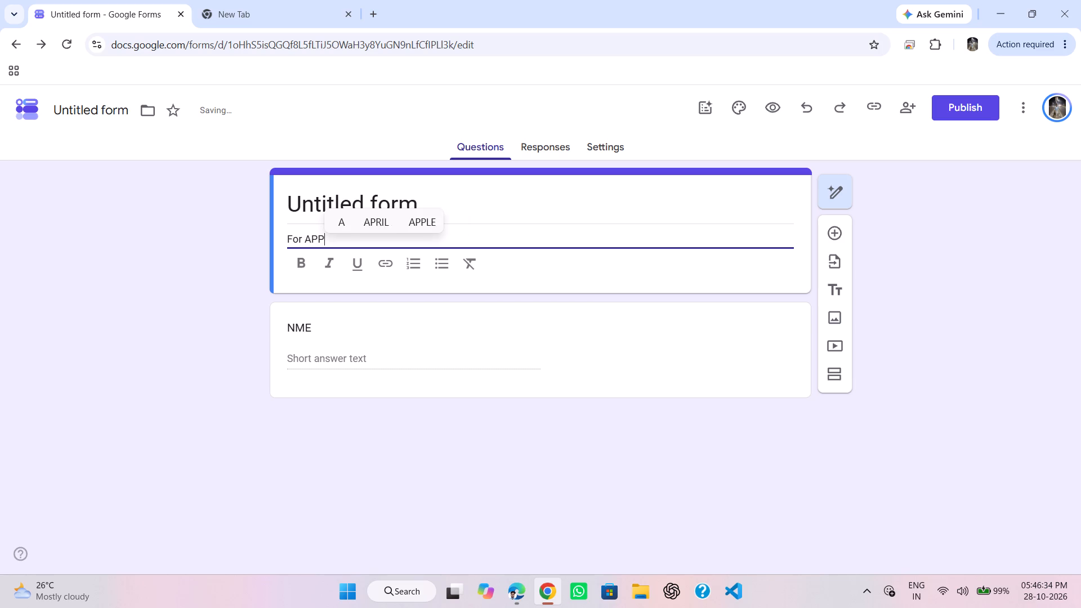
{"action": "type", "text": "AR ID"}
{"action": "key", "text": "space"}
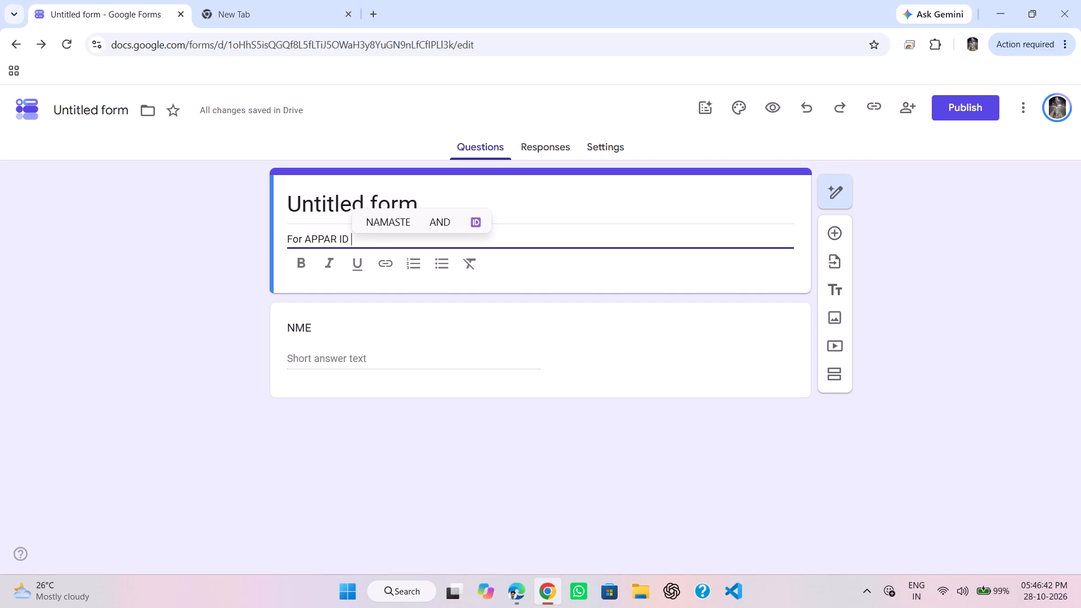
{"action": "key", "text": "space"}
{"action": "type", "text": "C"}
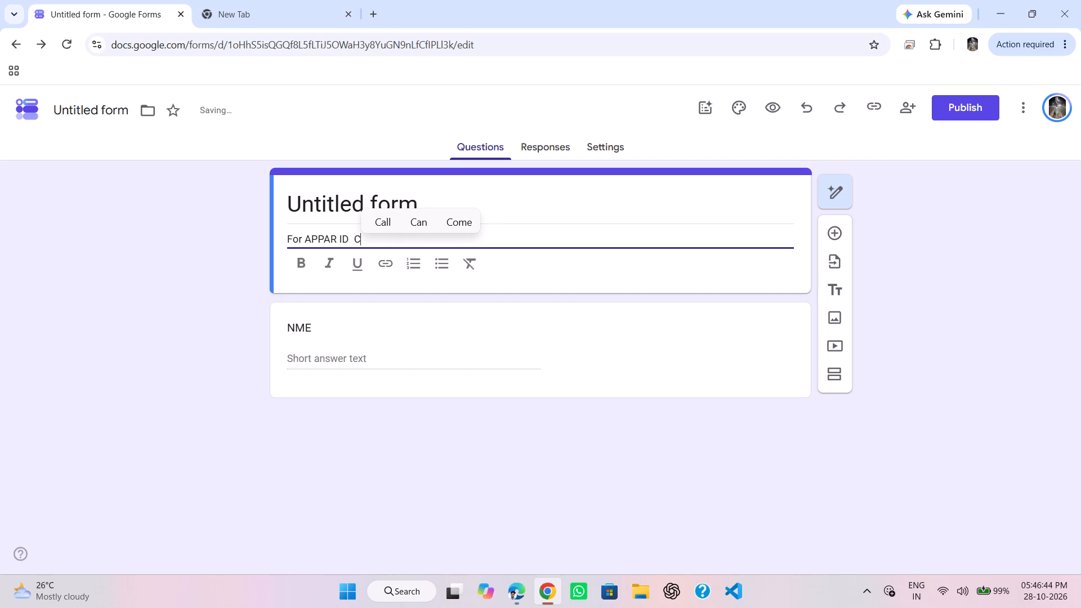
{"action": "type", "text": "oll"}
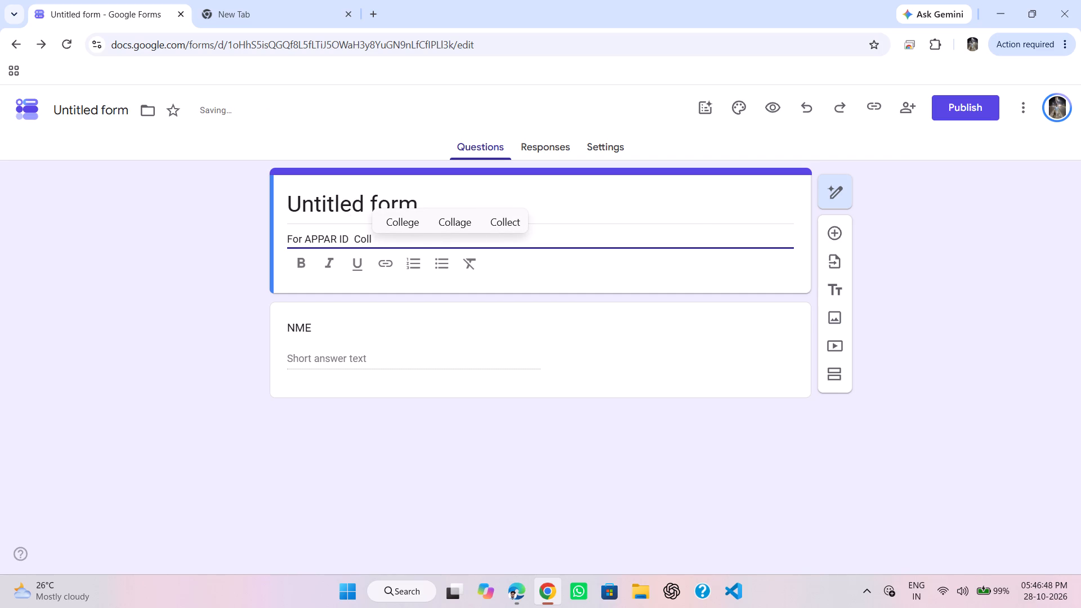
{"action": "type", "text": "ect"}
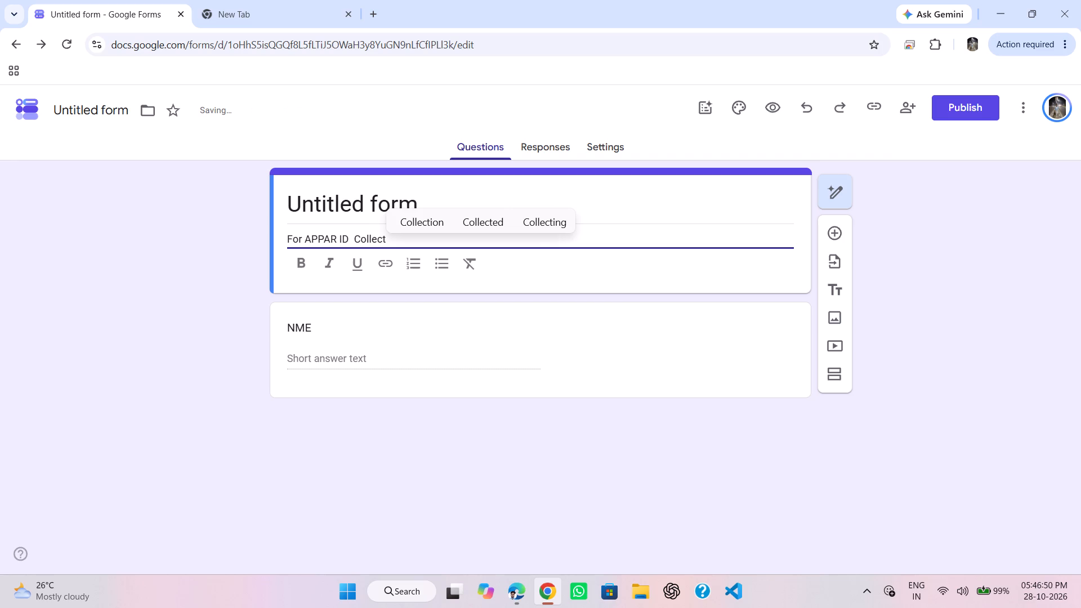
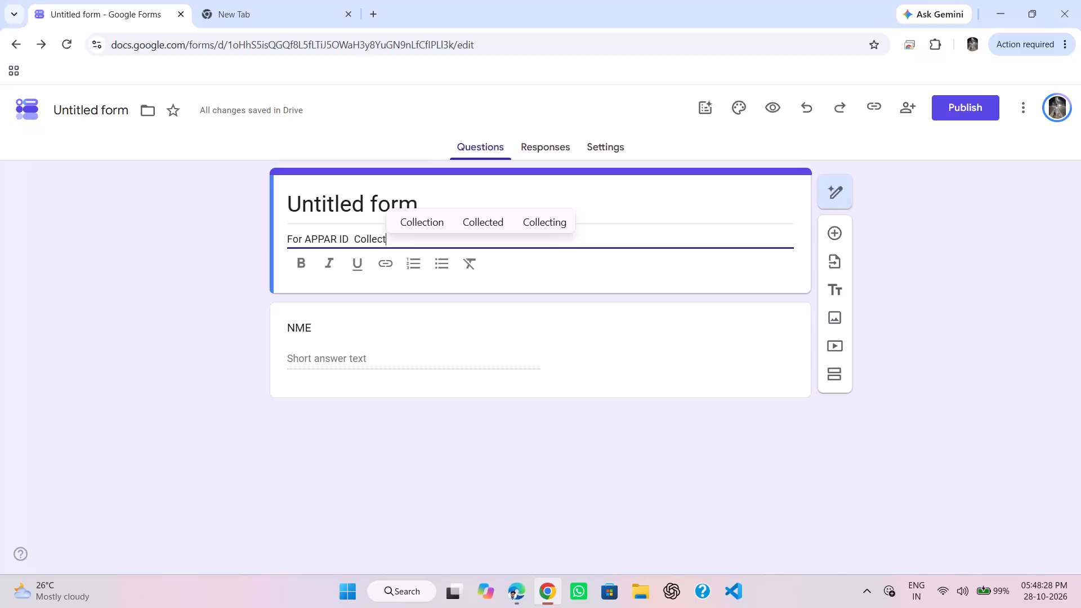
Shorten the form description to "For APPAR ID" by removing the word "Collect" from its end.
{"action": "left_click", "coordinate": [696, 239]}
{"action": "key", "text": "Return"}
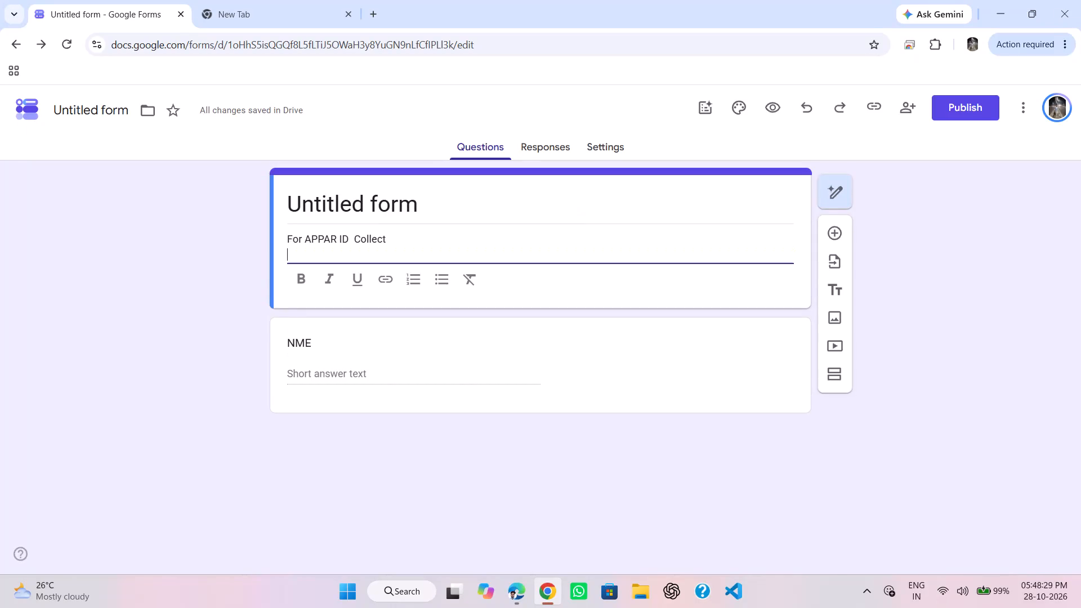
{"action": "key", "text": "BackSpace"}
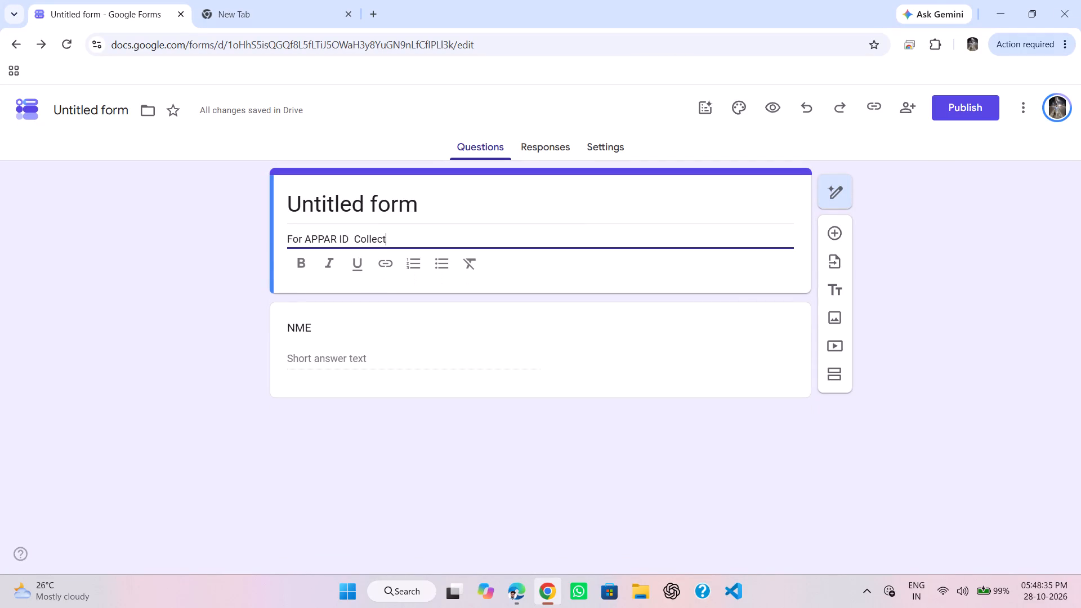
{"action": "key", "text": "BackSpace"}
{"action": "key", "text": "BackSpace"}
{"action": "key", "text": "BackSpace"}
{"action": "key", "text": "BackSpace"}
{"action": "key", "text": "BackSpace"}
{"action": "key", "text": "BackSpace"}
{"action": "key", "text": "BackSpace"}
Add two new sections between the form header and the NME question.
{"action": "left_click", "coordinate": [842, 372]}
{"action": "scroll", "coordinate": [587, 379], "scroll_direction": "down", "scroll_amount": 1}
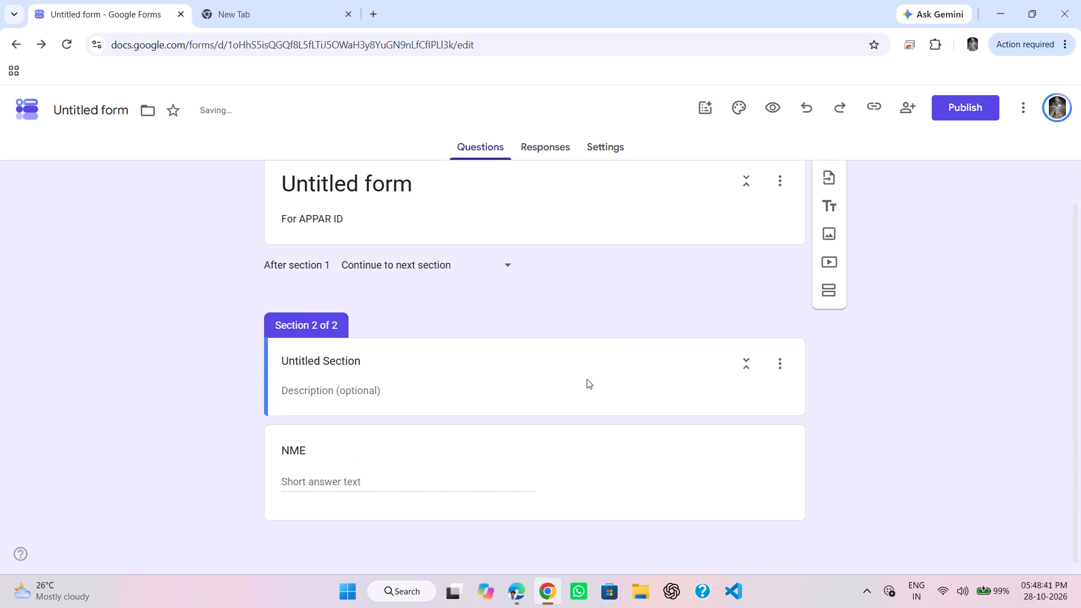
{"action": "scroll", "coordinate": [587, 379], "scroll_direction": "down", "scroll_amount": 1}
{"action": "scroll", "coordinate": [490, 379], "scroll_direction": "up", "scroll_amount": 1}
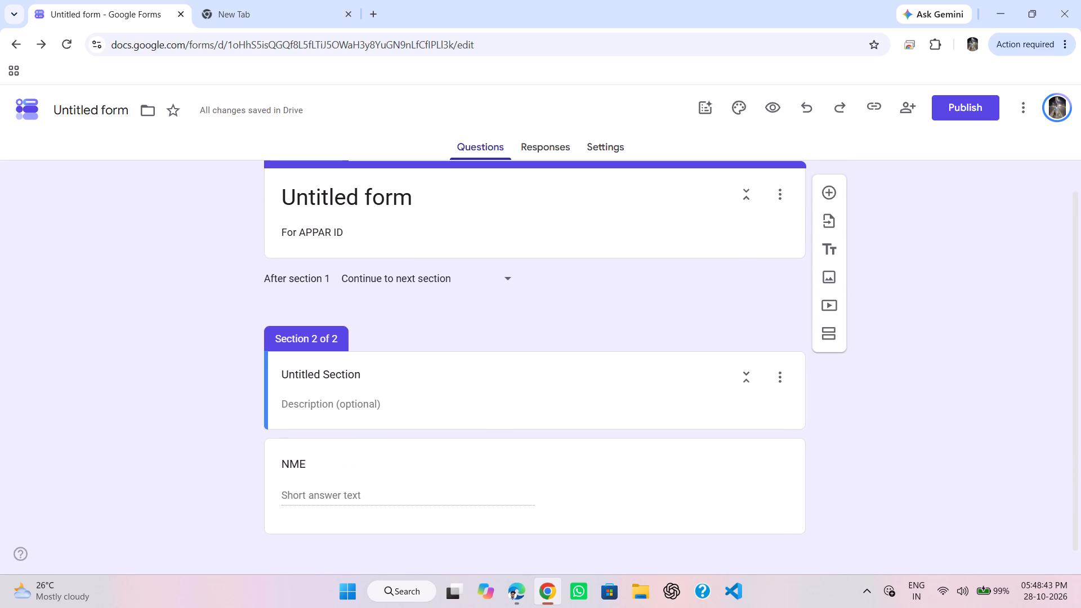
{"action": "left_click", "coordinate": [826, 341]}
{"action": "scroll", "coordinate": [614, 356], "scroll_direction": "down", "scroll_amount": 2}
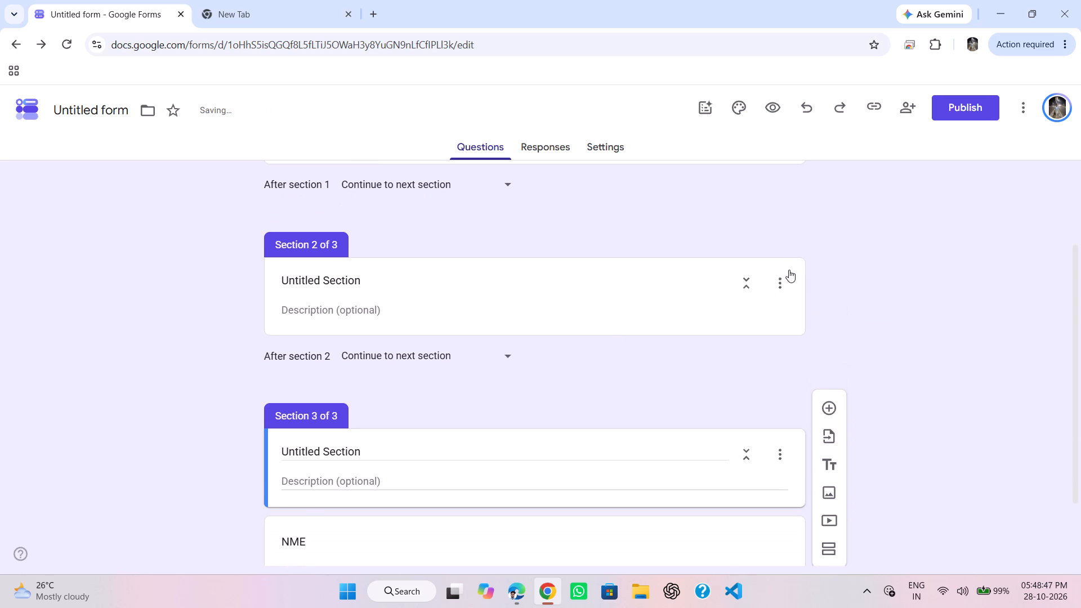
Delete both untitled sections, including the NME question contained in the last one.
{"action": "left_click", "coordinate": [783, 285]}
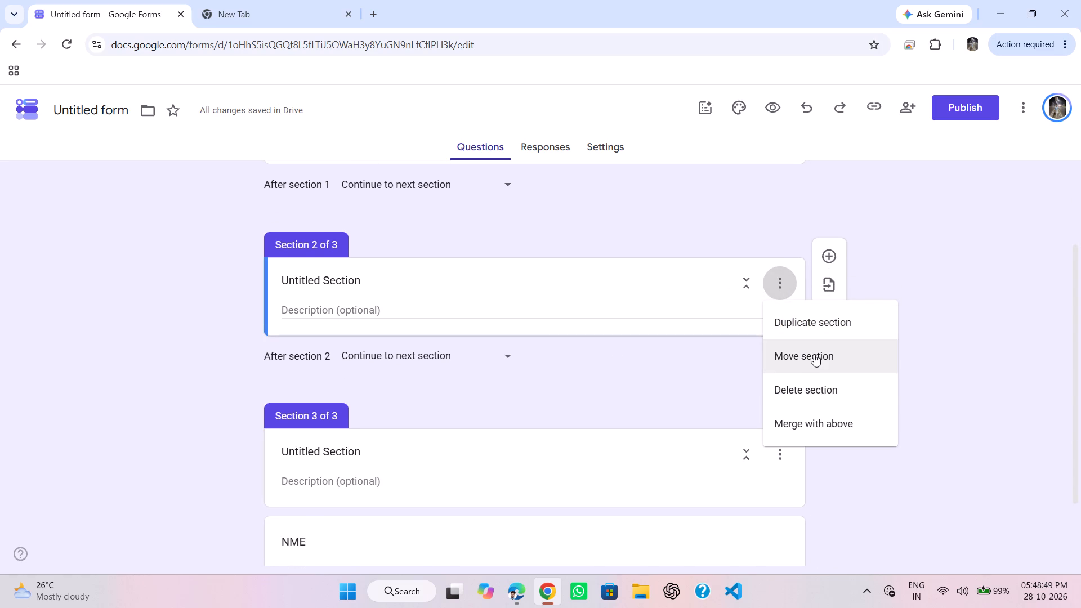
{"action": "left_click", "coordinate": [811, 396]}
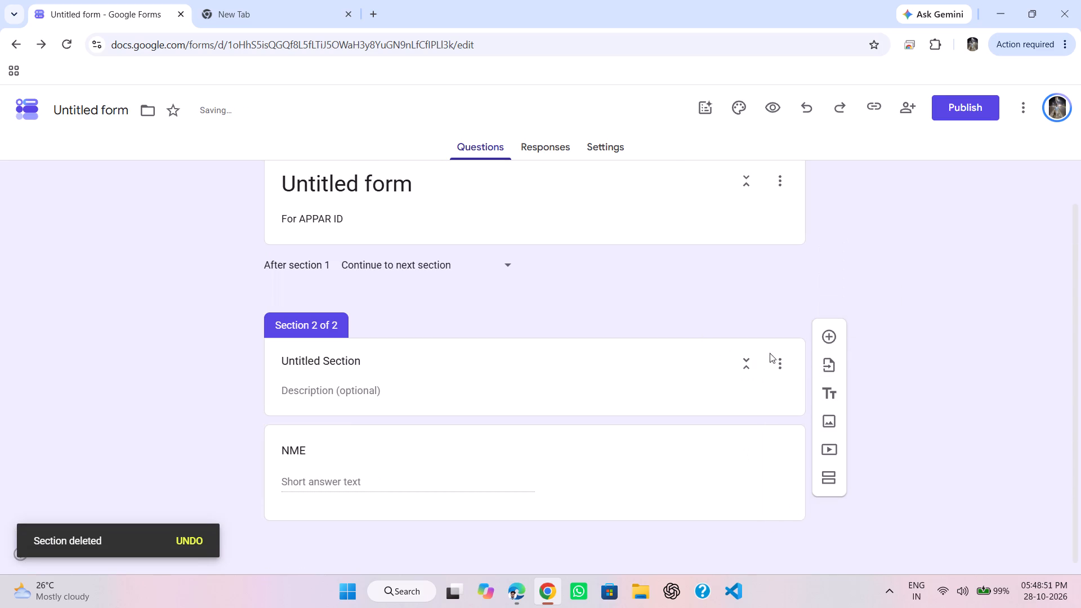
{"action": "left_click", "coordinate": [777, 357]}
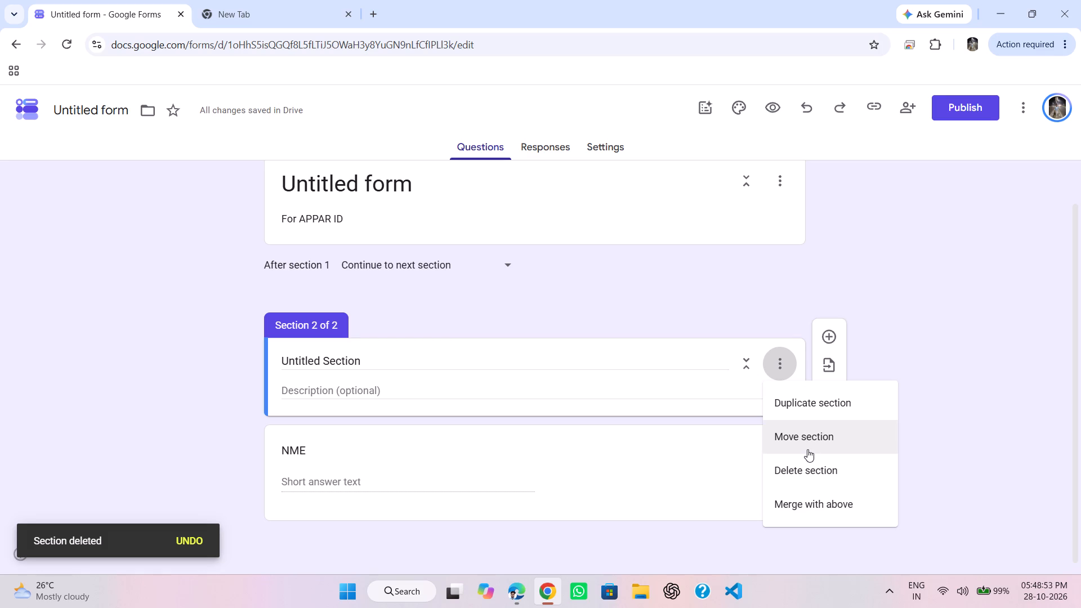
{"action": "left_click", "coordinate": [808, 462]}
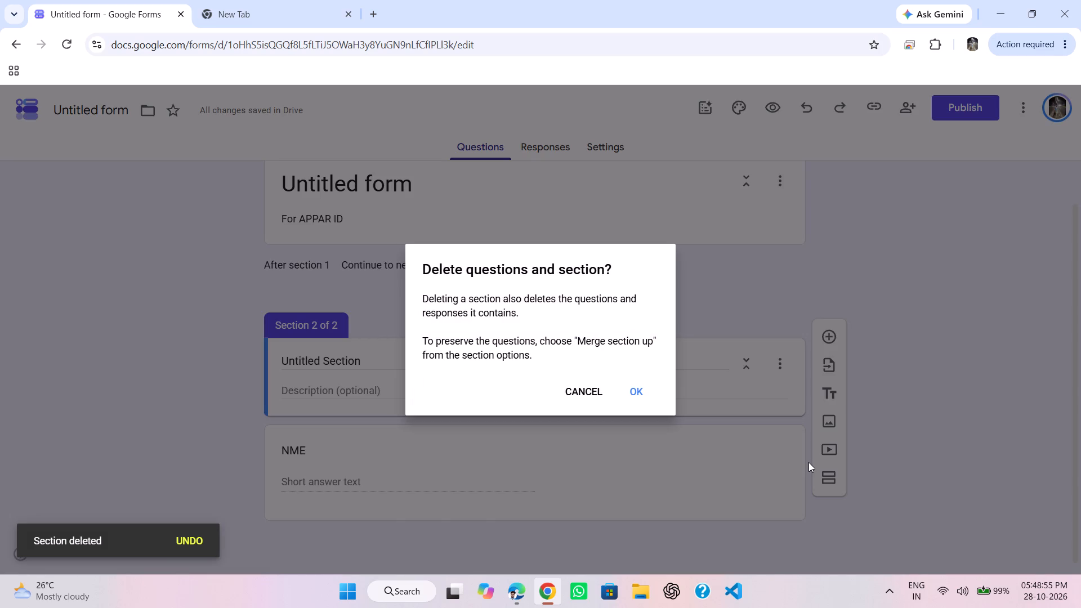
{"action": "left_click", "coordinate": [640, 395]}
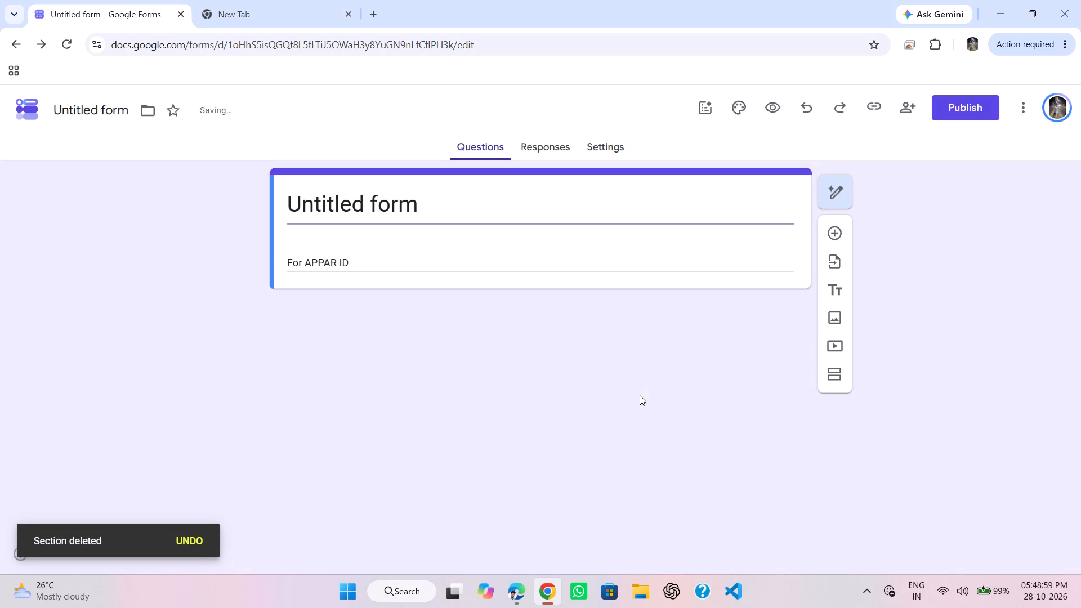
Add a new question below the form title and description.
{"action": "left_click", "coordinate": [472, 239]}
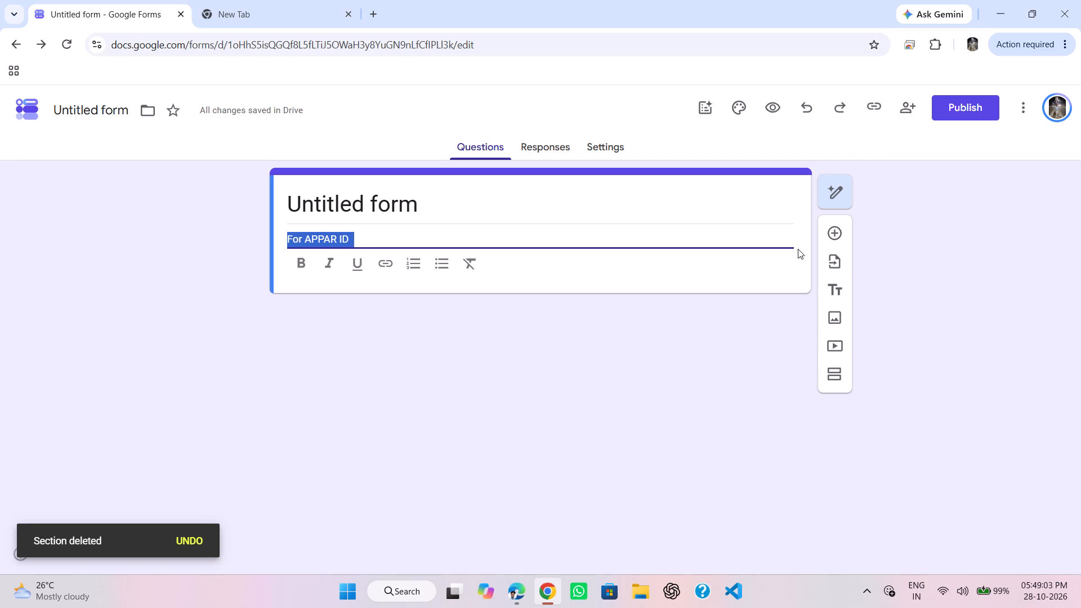
{"action": "left_click", "coordinate": [834, 228]}
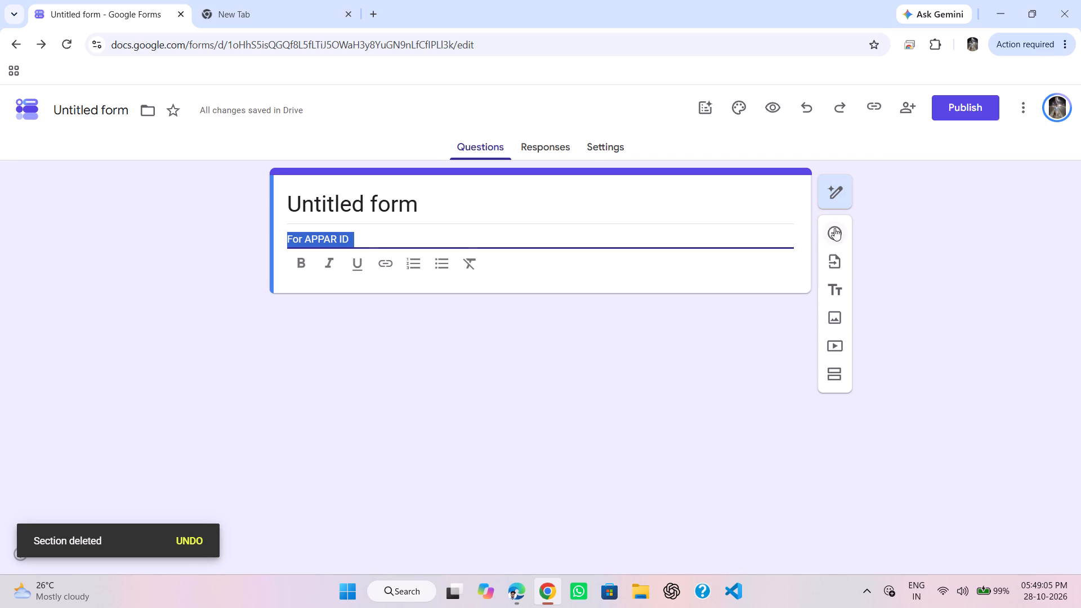
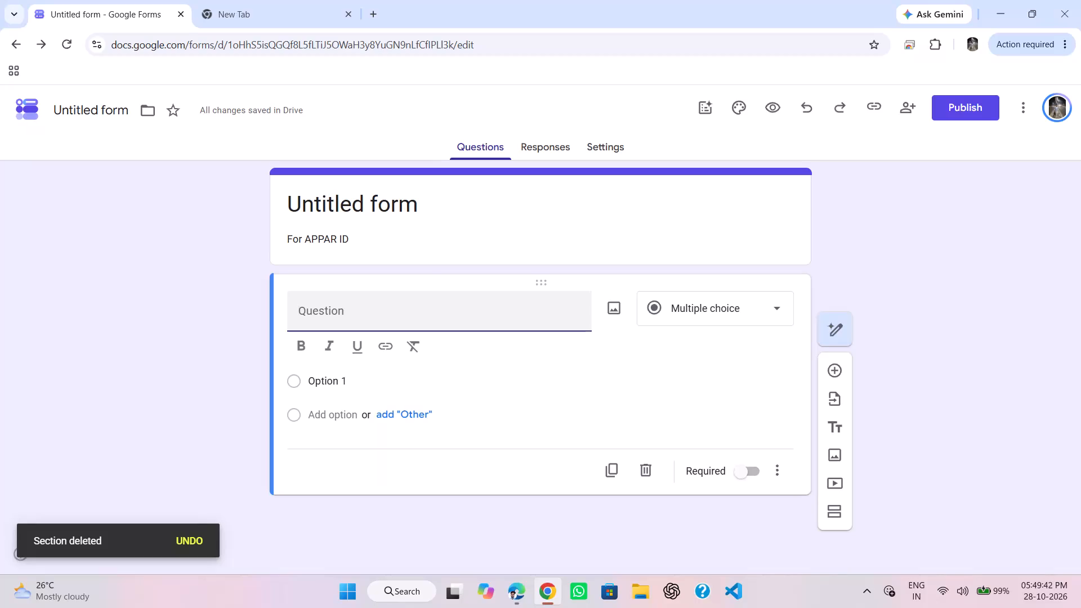
Enter "Name" as the title of the new question below the form description.
{"action": "key", "text": "n"}
{"action": "type", "text": "ame"}
{"action": "key", "text": "space"}
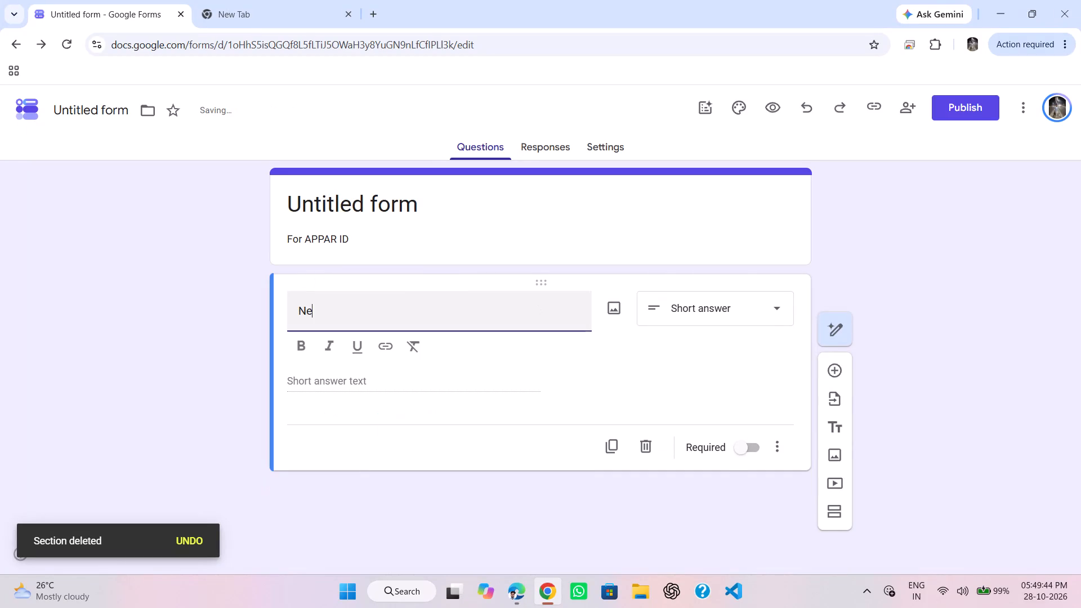
{"action": "key", "text": "BackSpace"}
{"action": "key", "text": "BackSpace"}
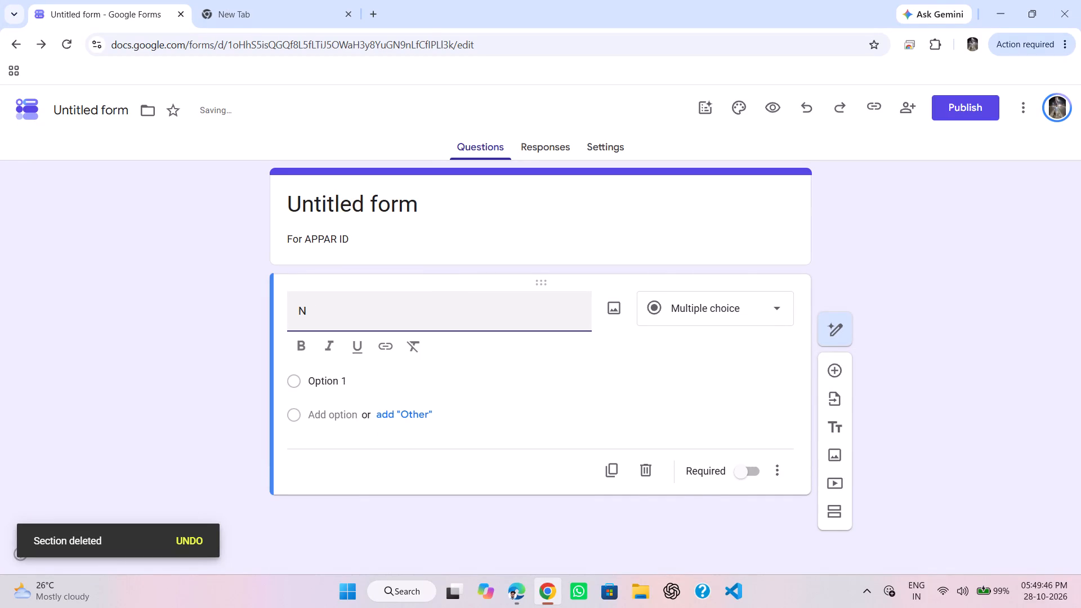
{"action": "type", "text": "ame"}
{"action": "key", "text": "space"}
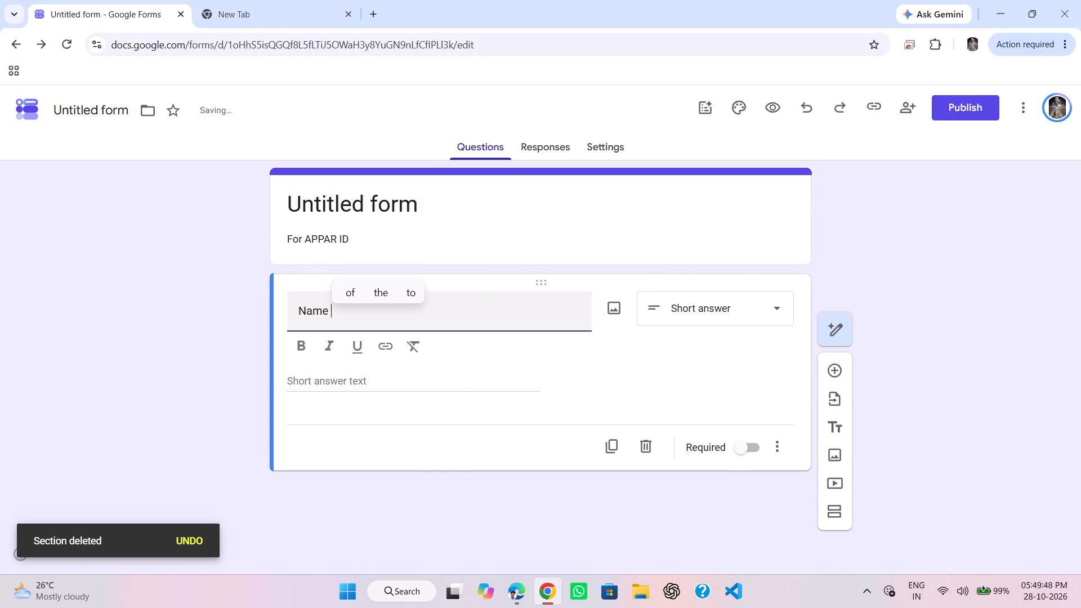
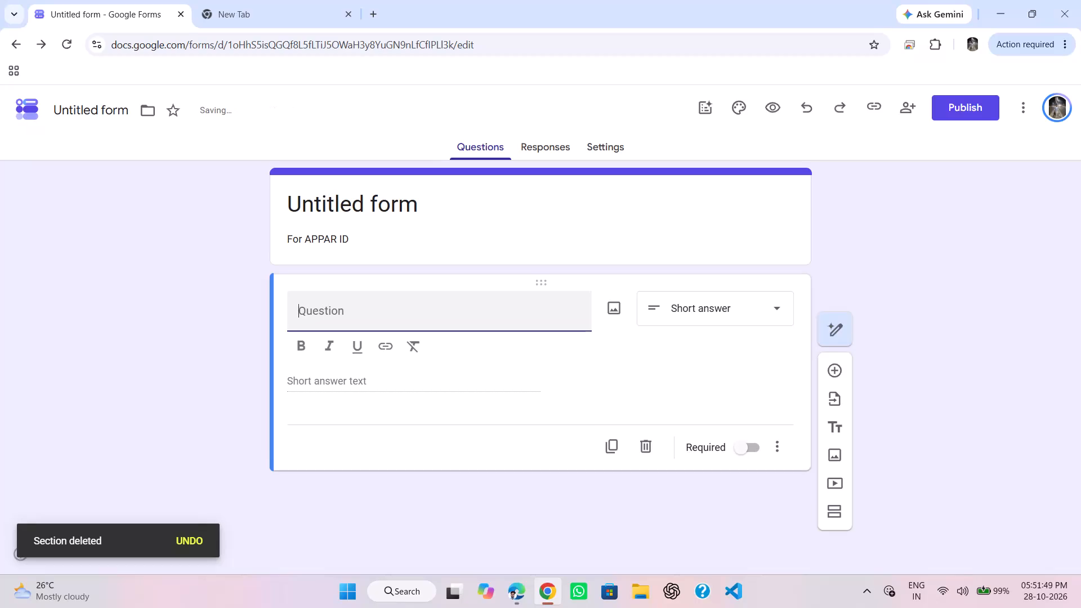
Enter "Full Name" as the title of the short-answer question below the form description.
{"action": "key", "text": "f"}
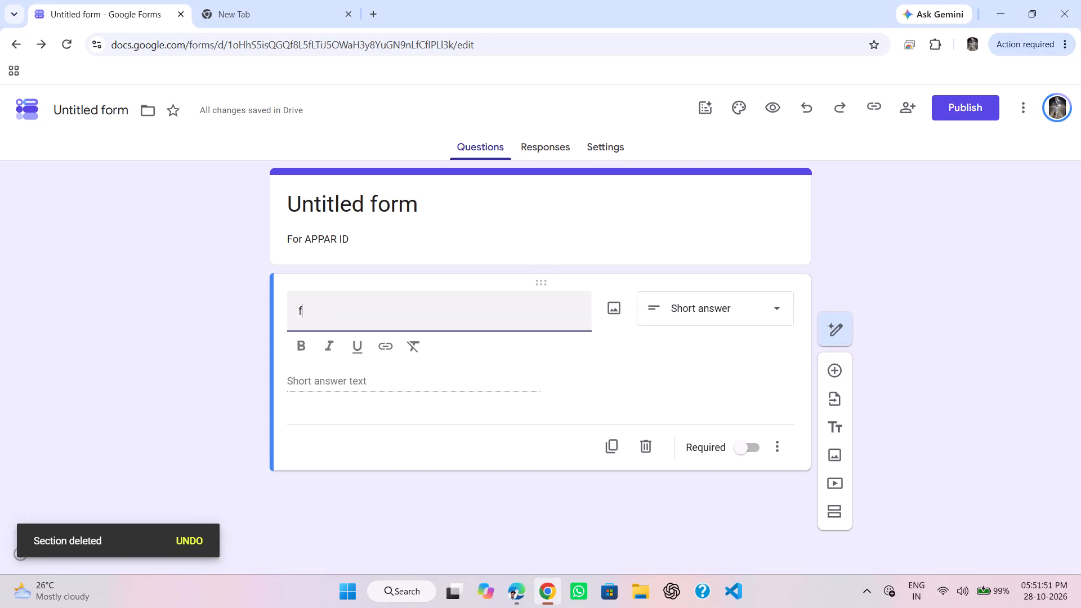
{"action": "key", "text": "u"}
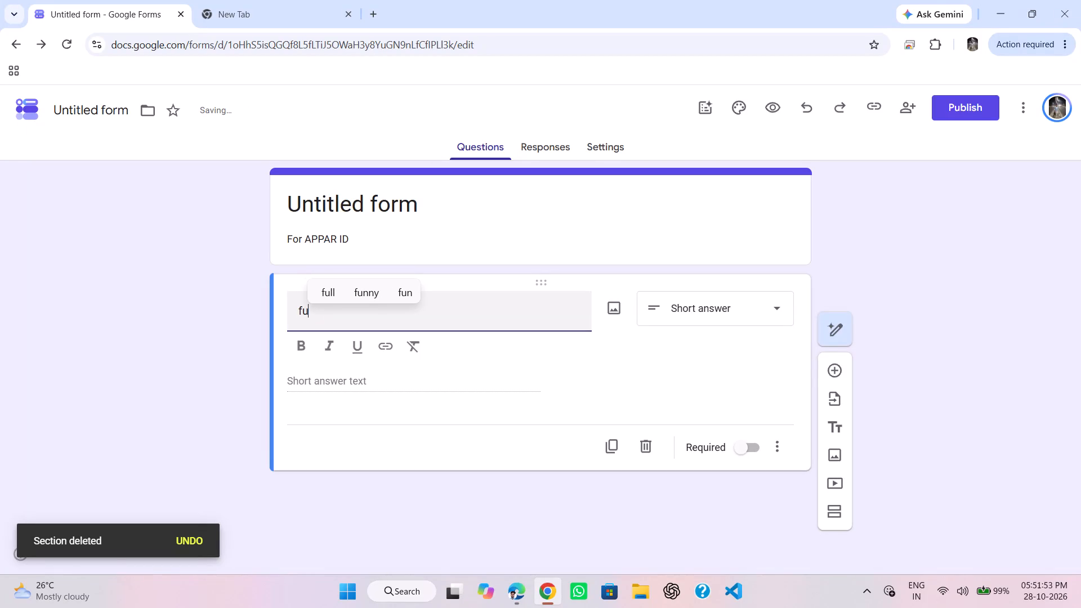
{"action": "key", "text": "BackSpace"}
{"action": "key", "text": "BackSpace"}
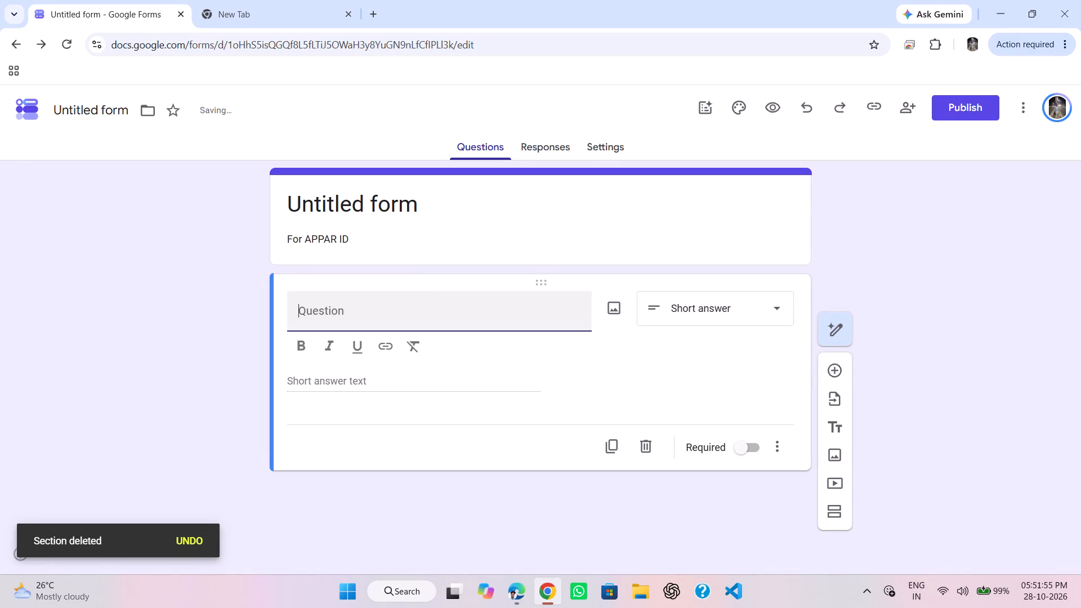
{"action": "type", "text": "ull"}
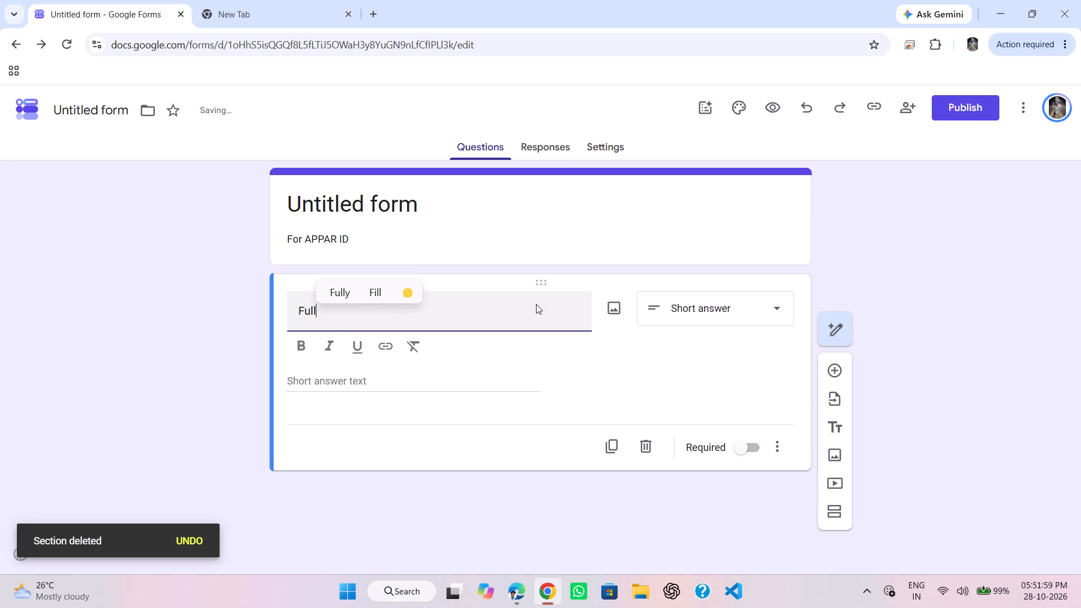
{"action": "key", "text": "BackSpace"}
{"action": "key", "text": "BackSpace"}
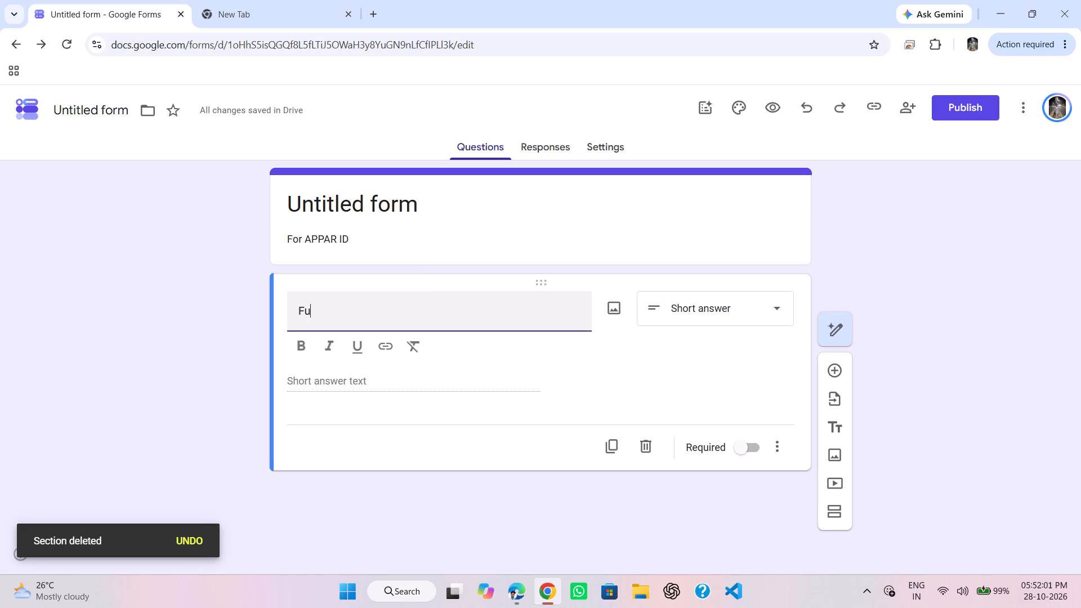
{"action": "type", "text": "ll"}
{"action": "key", "text": "space"}
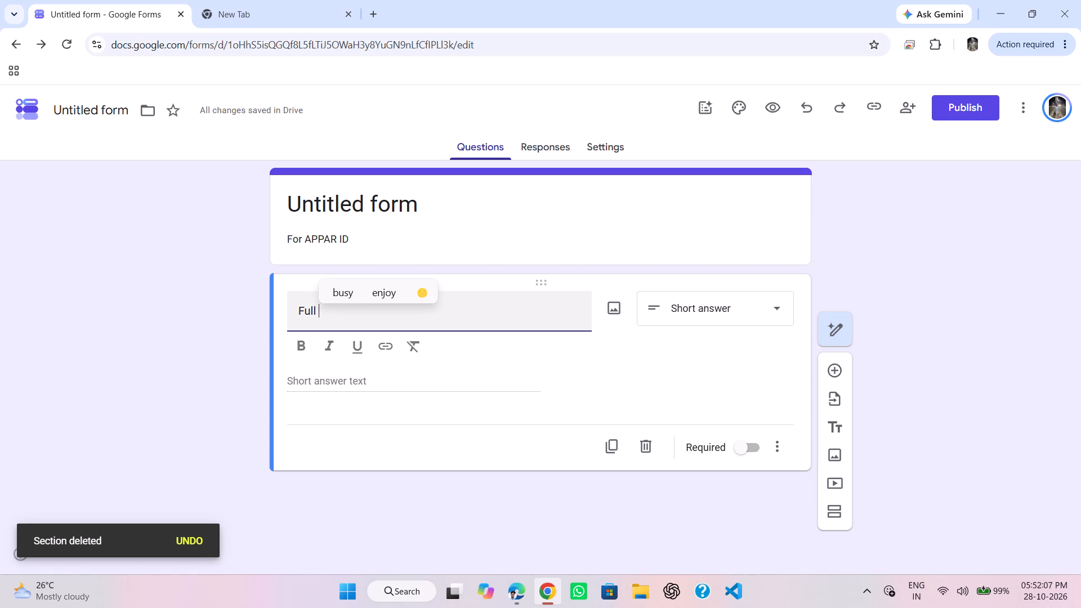
{"action": "key", "text": "n"}
{"action": "type", "text": "ame"}
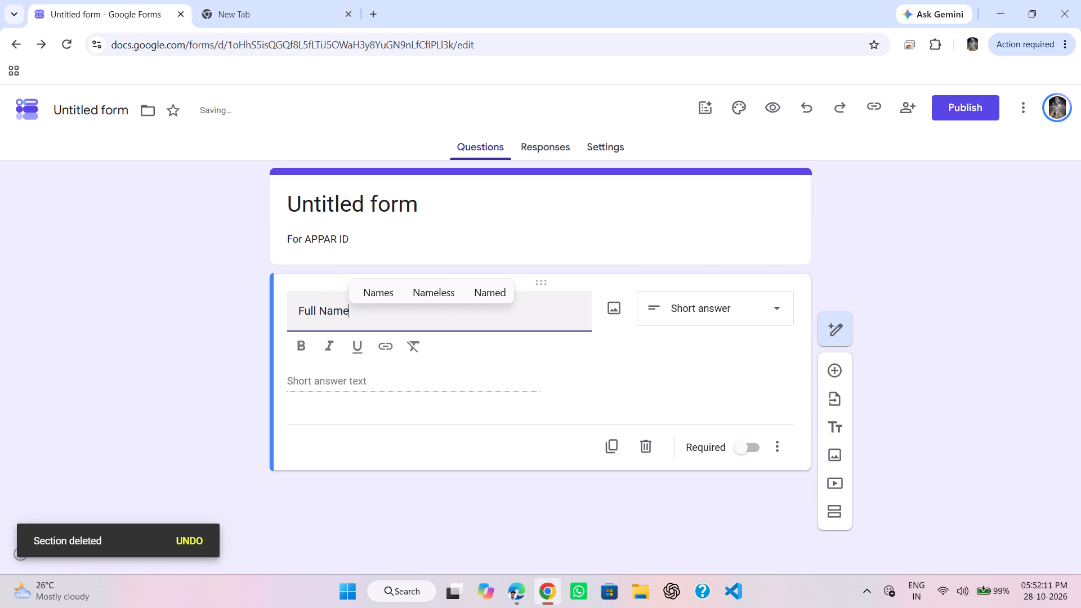
{"action": "left_click", "coordinate": [565, 309]}
Add a new question below Full Name and title it "Registration", with correct spelling and a capital R.
{"action": "left_click", "coordinate": [832, 375]}
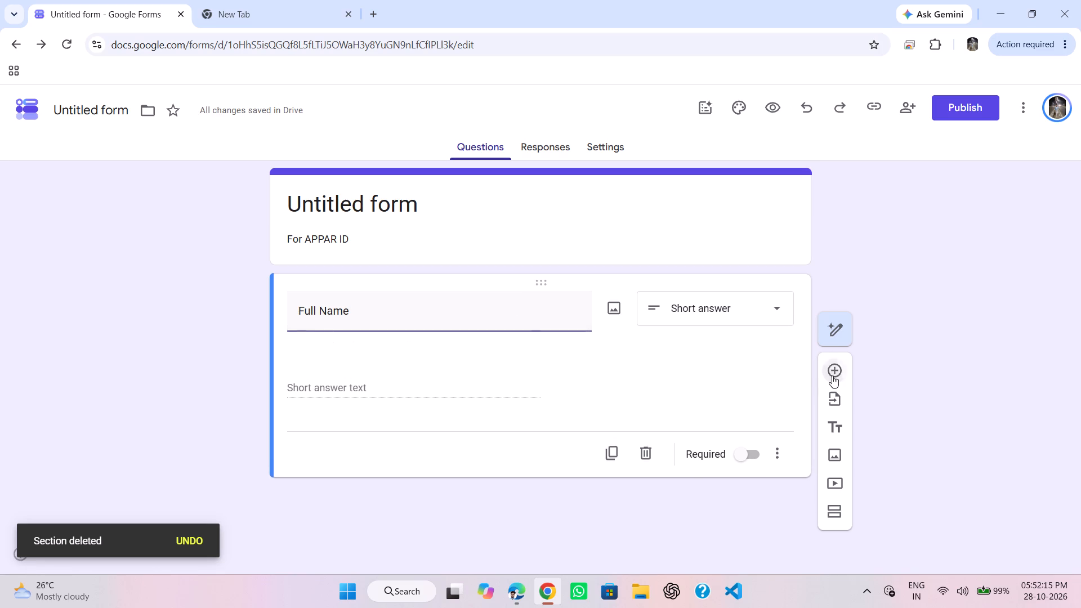
{"action": "scroll", "coordinate": [476, 423], "scroll_direction": "down", "scroll_amount": 1}
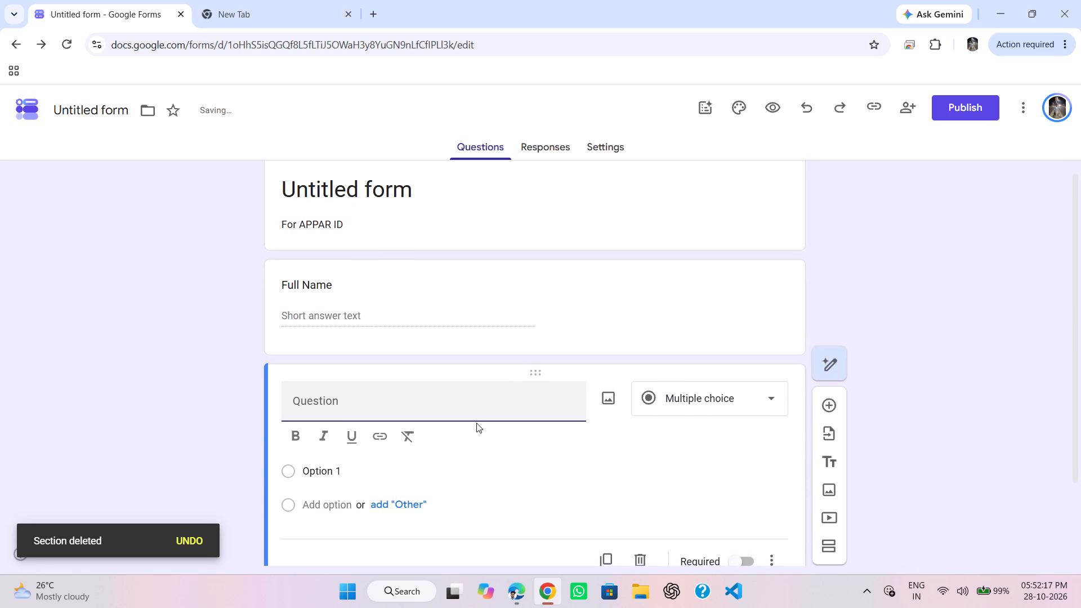
{"action": "left_click", "coordinate": [383, 408]}
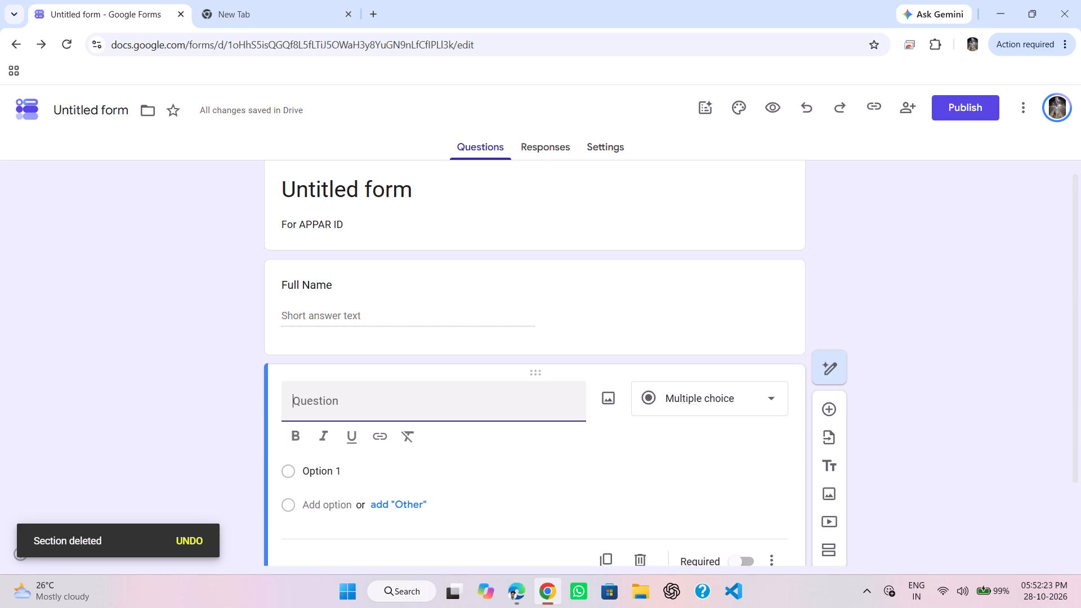
{"action": "type", "text": "re"}
{"action": "type", "text": "gistration"}
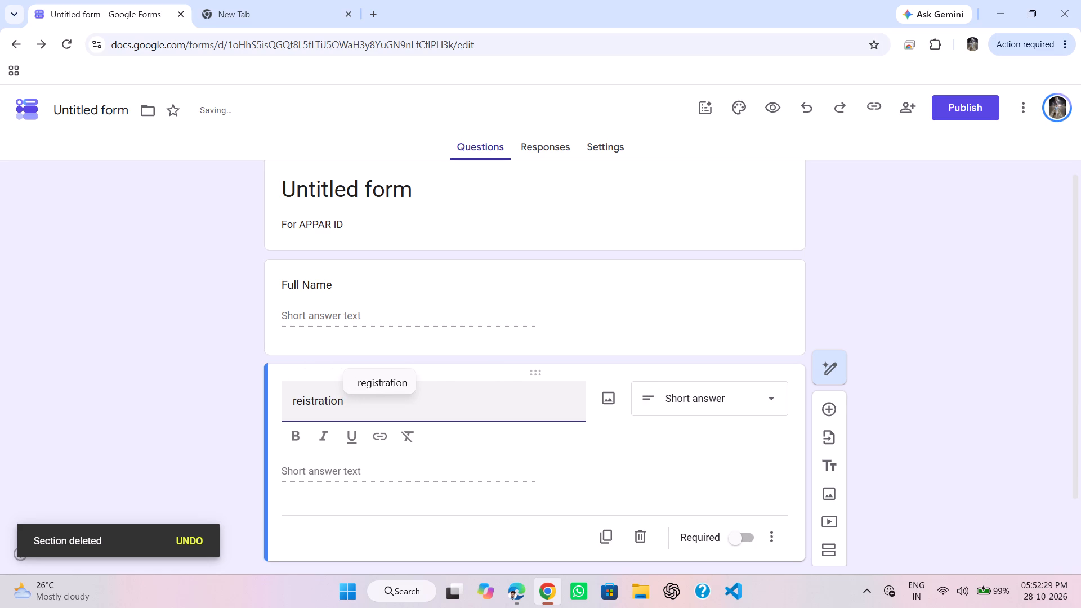
{"action": "left_click", "coordinate": [368, 392]}
{"action": "left_click", "coordinate": [369, 387]}
{"action": "left_click", "coordinate": [296, 401]}
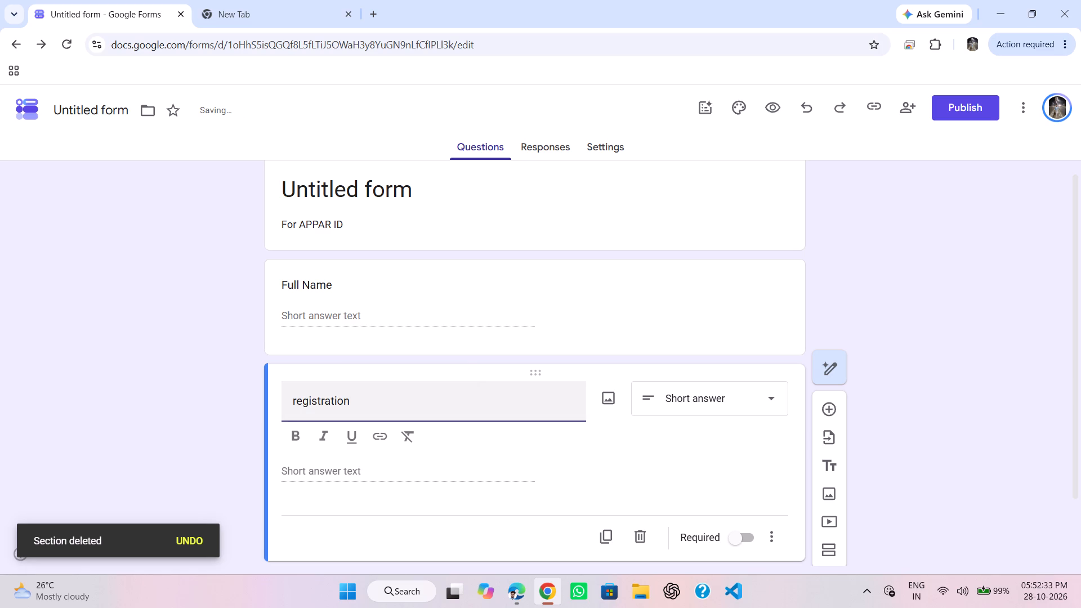
{"action": "key", "text": "BackSpace"}
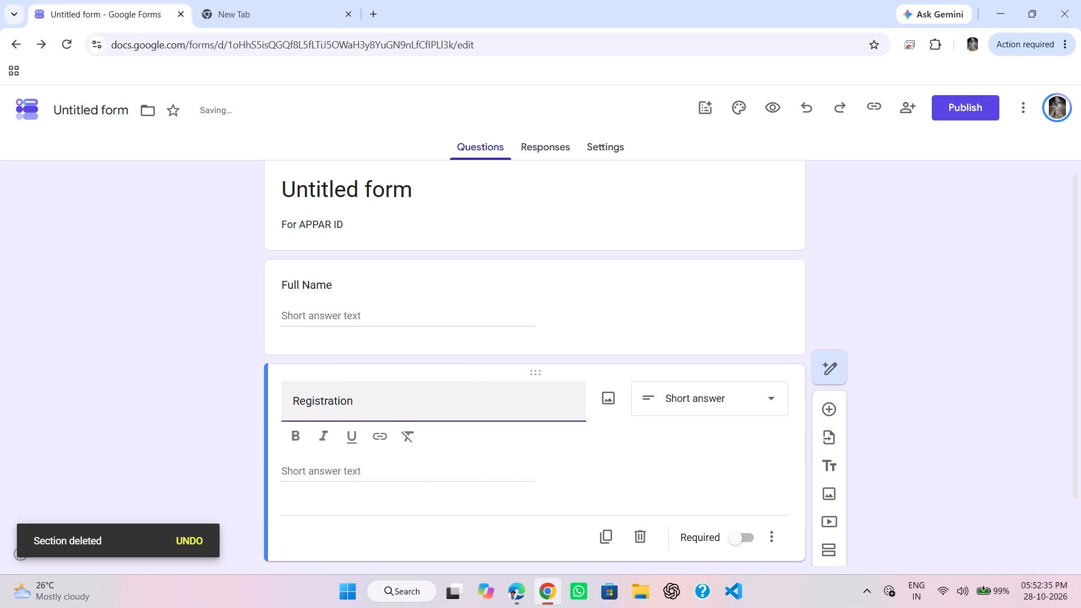
{"action": "left_click", "coordinate": [356, 404]}
{"action": "key", "text": "space"}
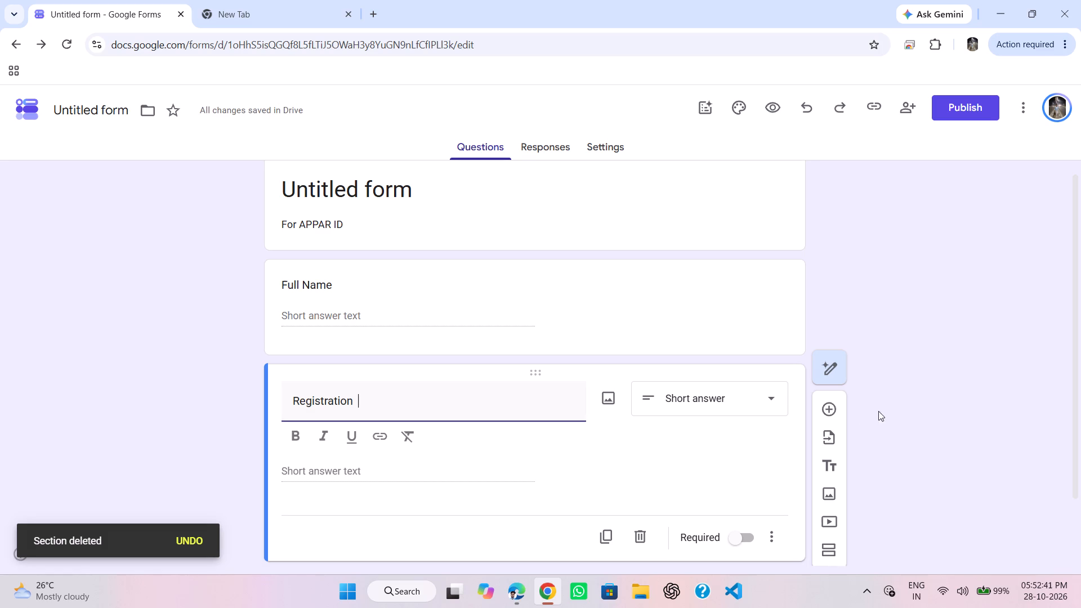
Add another question below the Registration question and start editing its title.
{"action": "left_click", "coordinate": [832, 411]}
{"action": "scroll", "coordinate": [638, 355], "scroll_direction": "down", "scroll_amount": 1}
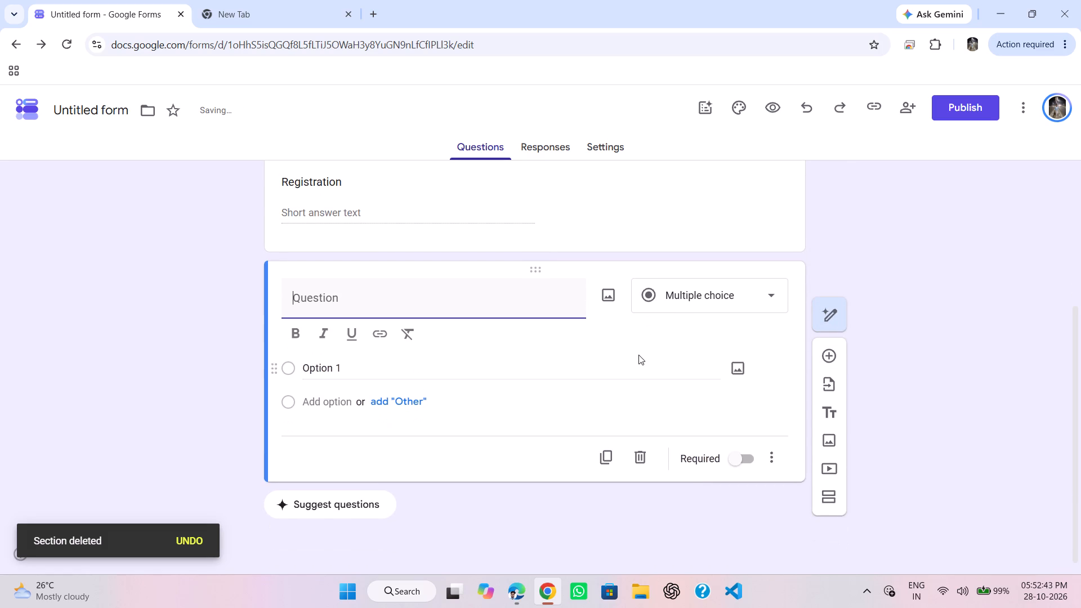
{"action": "left_click", "coordinate": [506, 303]}
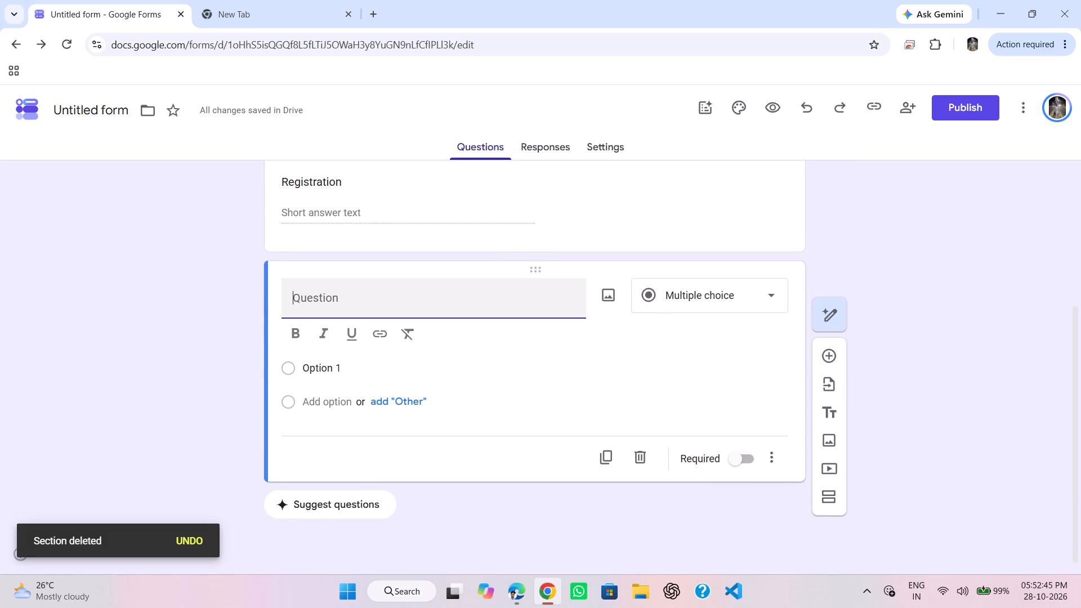
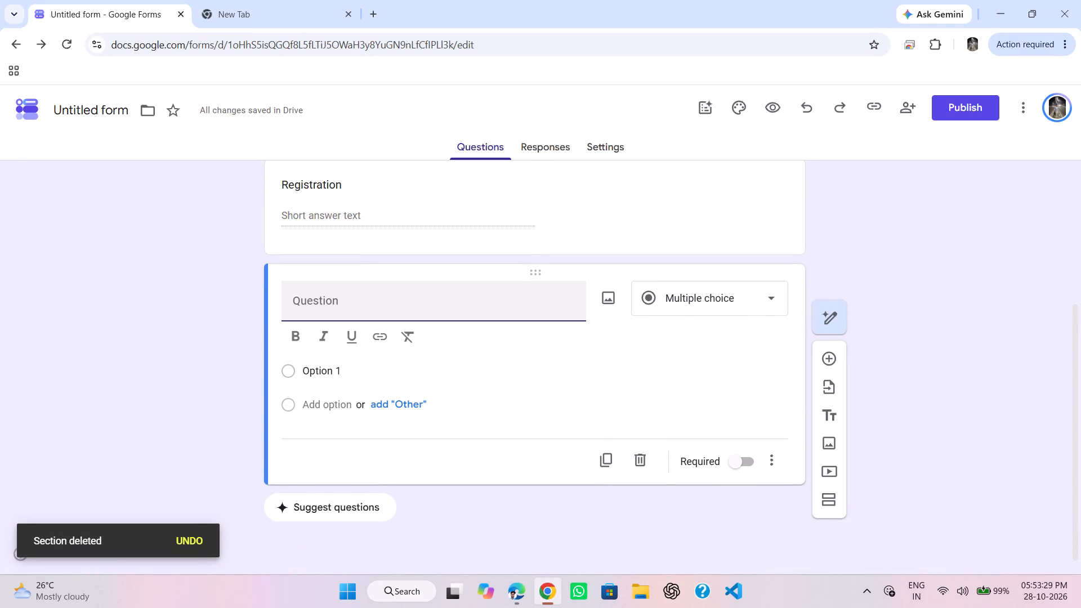
Title the new question below Registration "APPAR I'D".
{"action": "left_click", "coordinate": [452, 308]}
{"action": "key", "text": "a"}
{"action": "type", "text": "PP"}
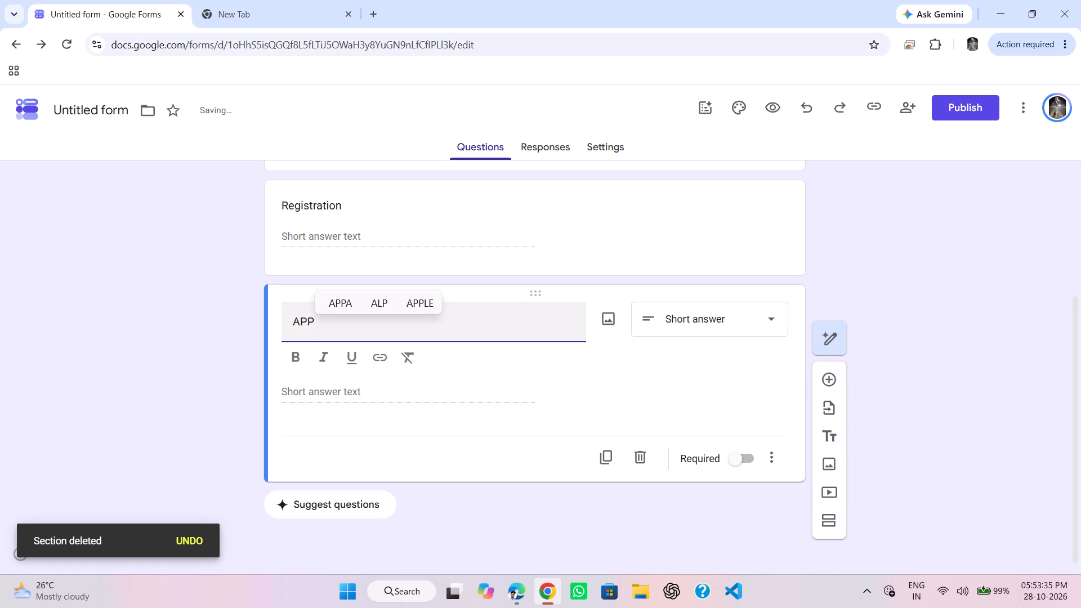
{"action": "type", "text": "AR"}
{"action": "key", "text": "space"}
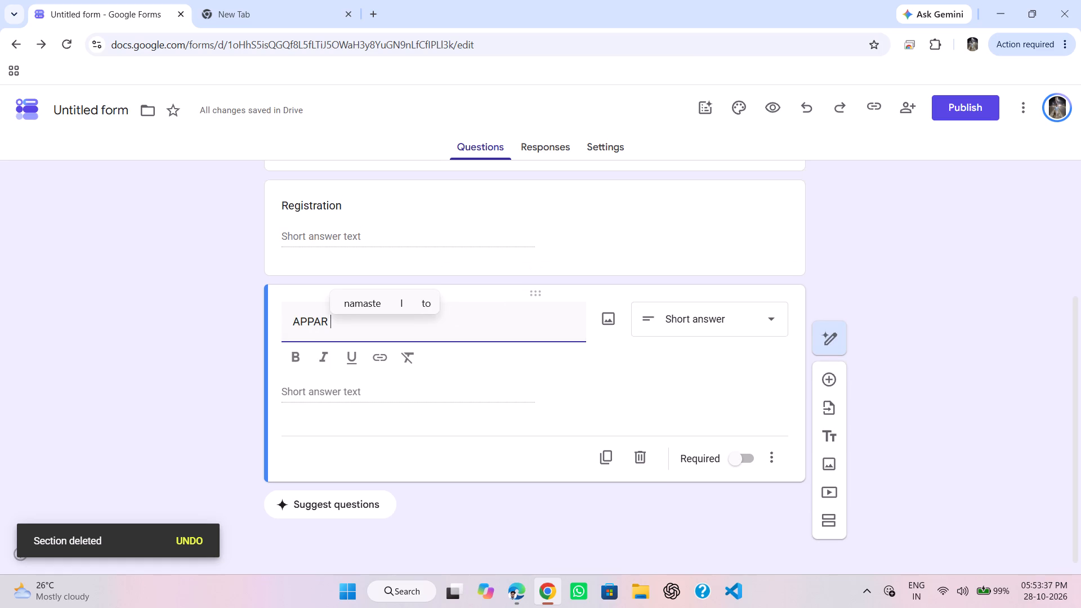
{"action": "type", "text": "ID"}
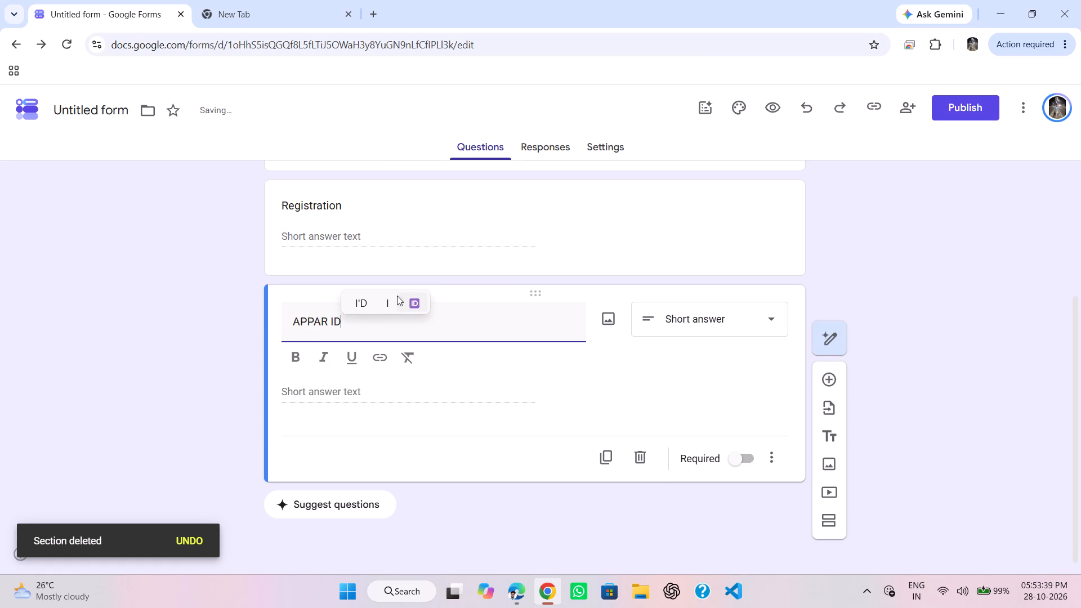
{"action": "left_click", "coordinate": [358, 311]}
Add another question below APPAR I'D and title it "Aadhar Number", with only the initial letters capitalised.
{"action": "left_click", "coordinate": [832, 372]}
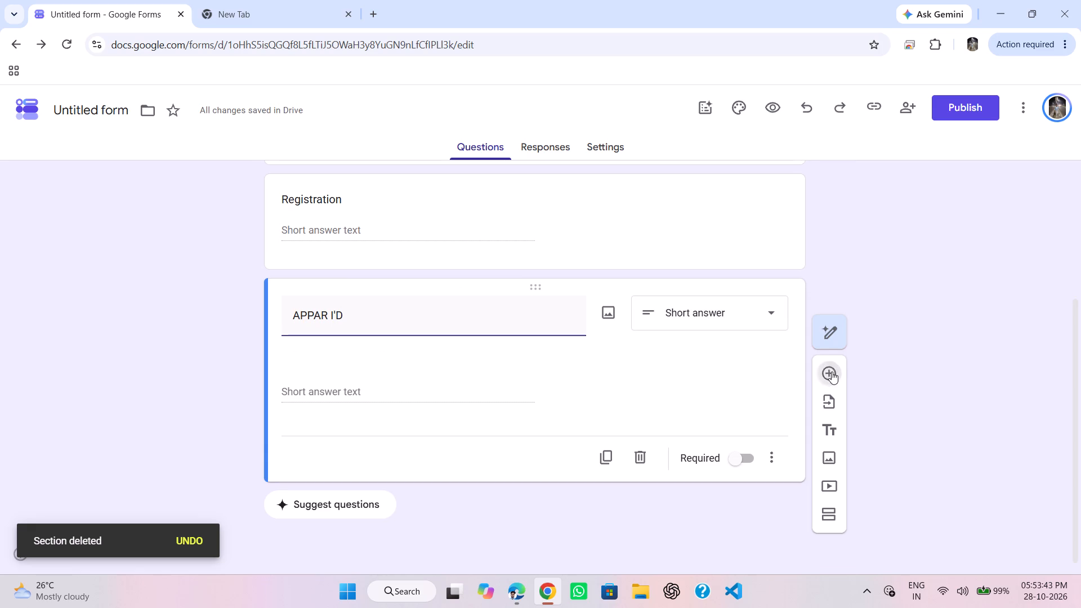
{"action": "left_click", "coordinate": [378, 441]}
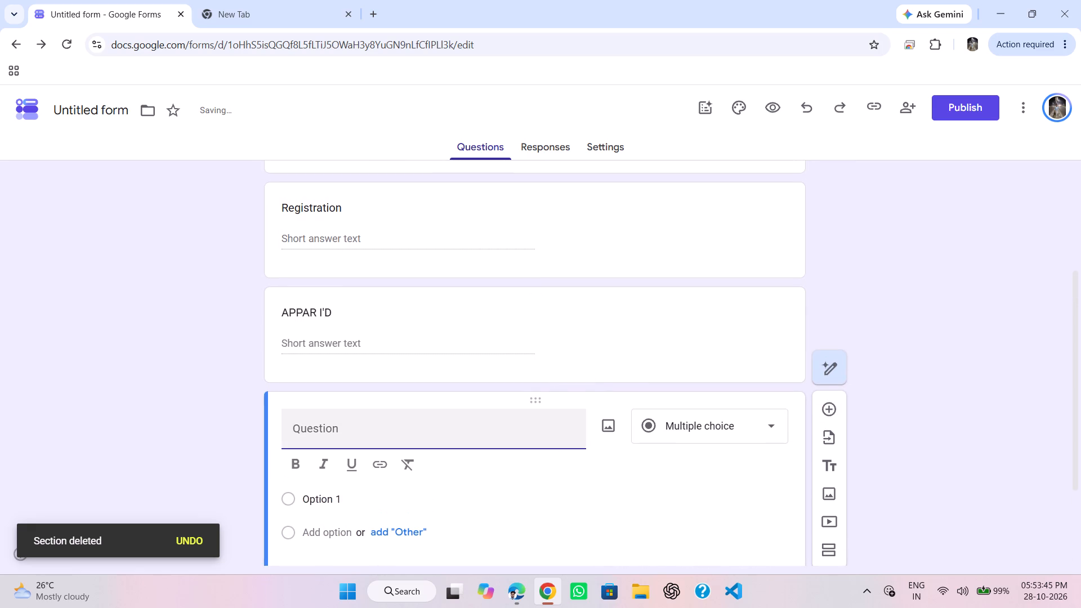
{"action": "key", "text": "a"}
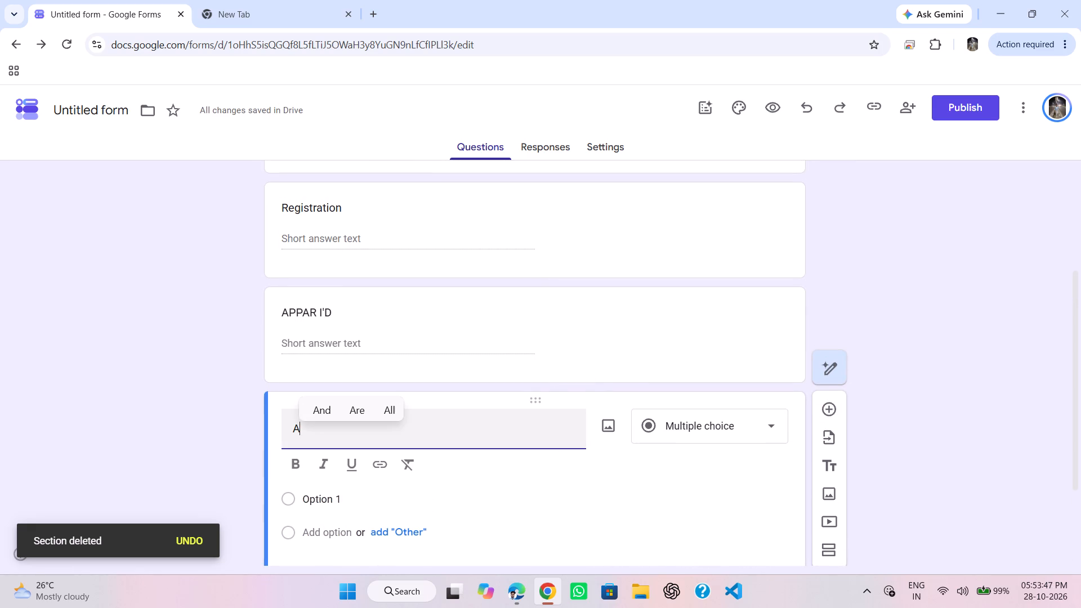
{"action": "type", "text": "ddhar"}
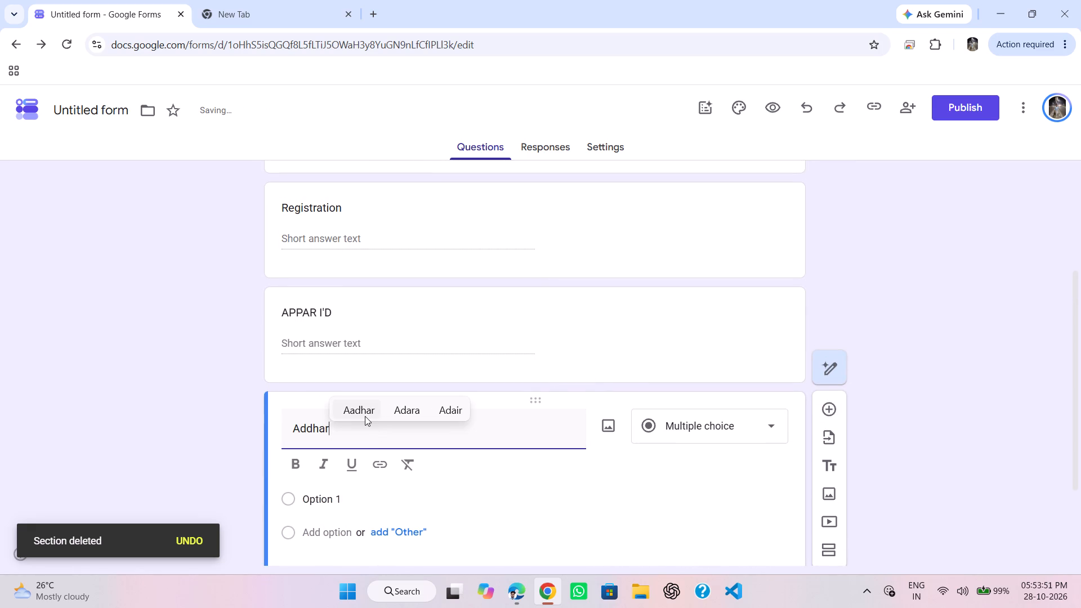
{"action": "left_click", "coordinate": [365, 416]}
{"action": "left_click", "coordinate": [352, 430]}
{"action": "key", "text": "space"}
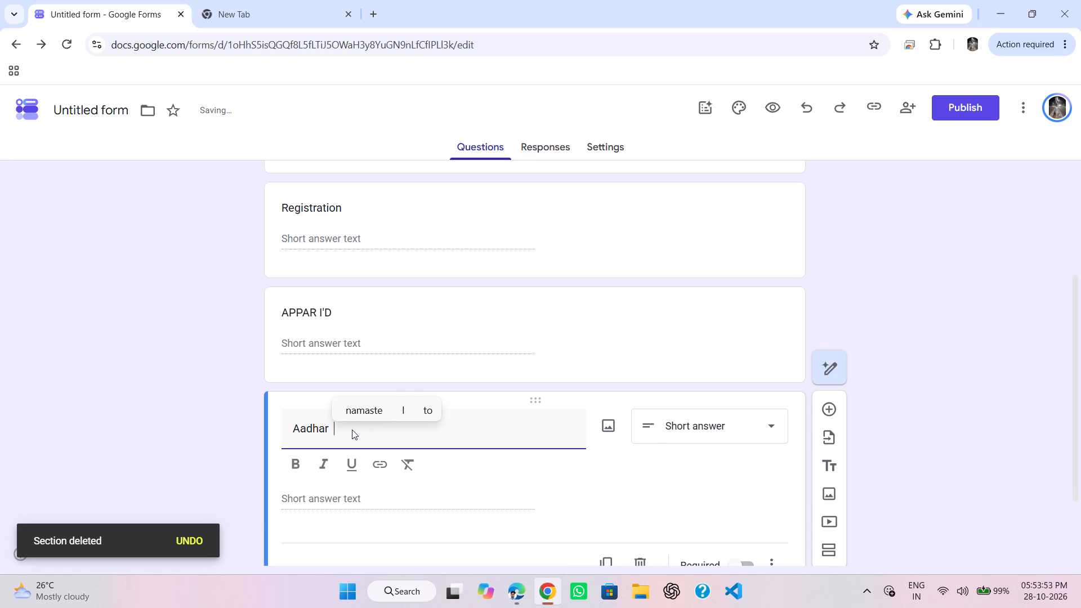
{"action": "type", "text": "NUMN"}
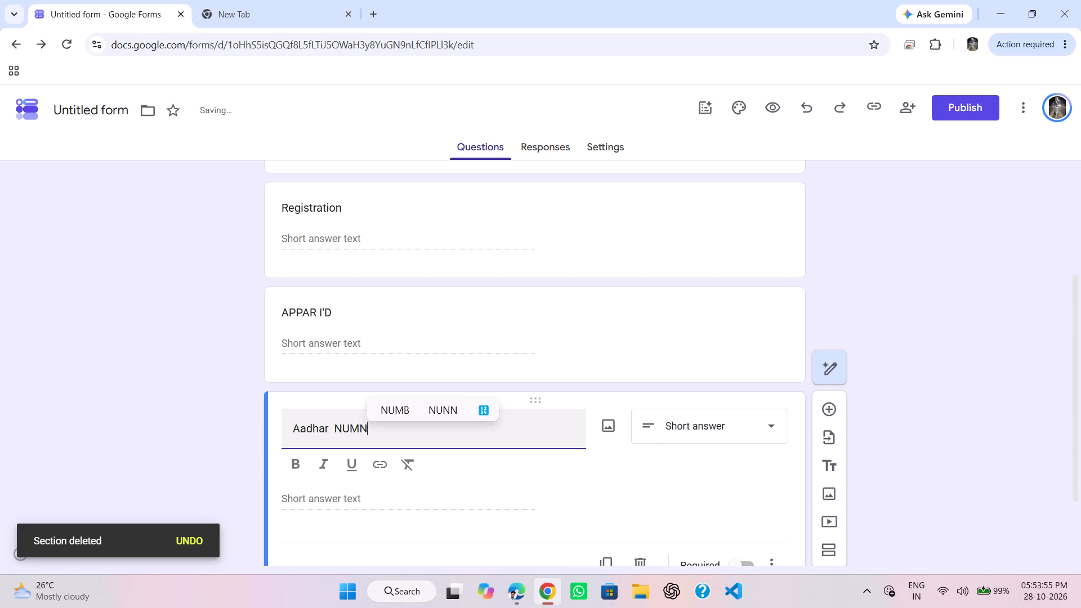
{"action": "key", "text": "BackSpace"}
{"action": "key", "text": "BackSpace"}
{"action": "key", "text": "BackSpace"}
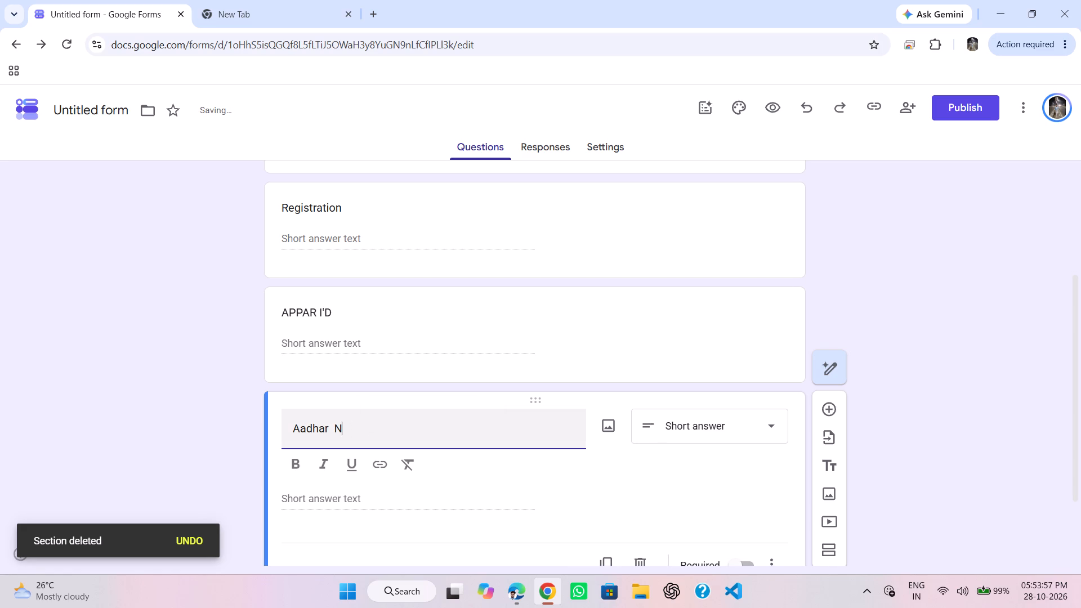
{"action": "key", "text": "u"}
{"action": "key", "text": "m"}
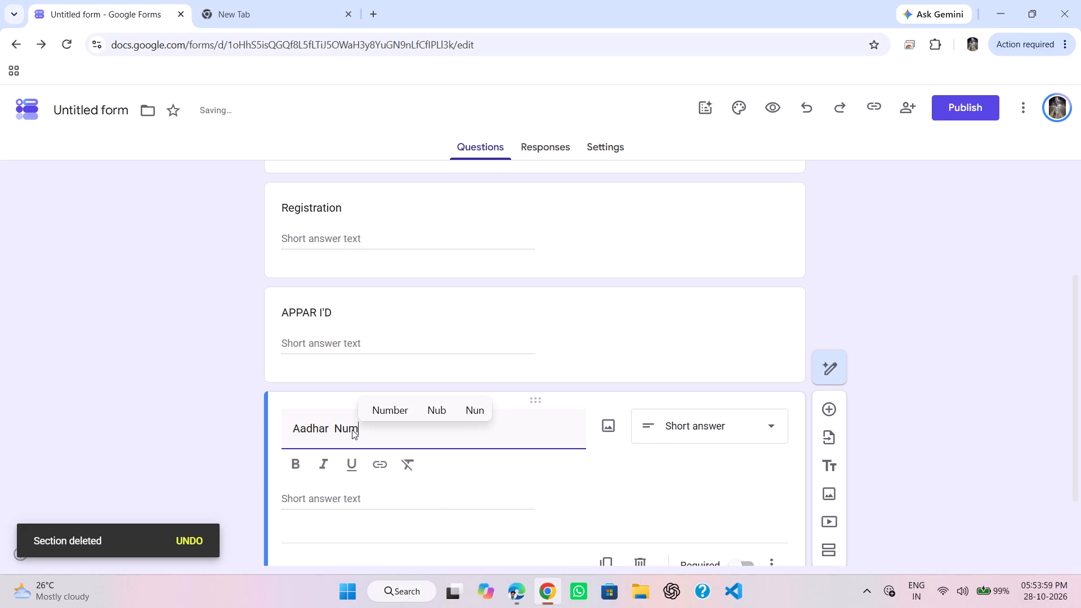
{"action": "left_click", "coordinate": [374, 408]}
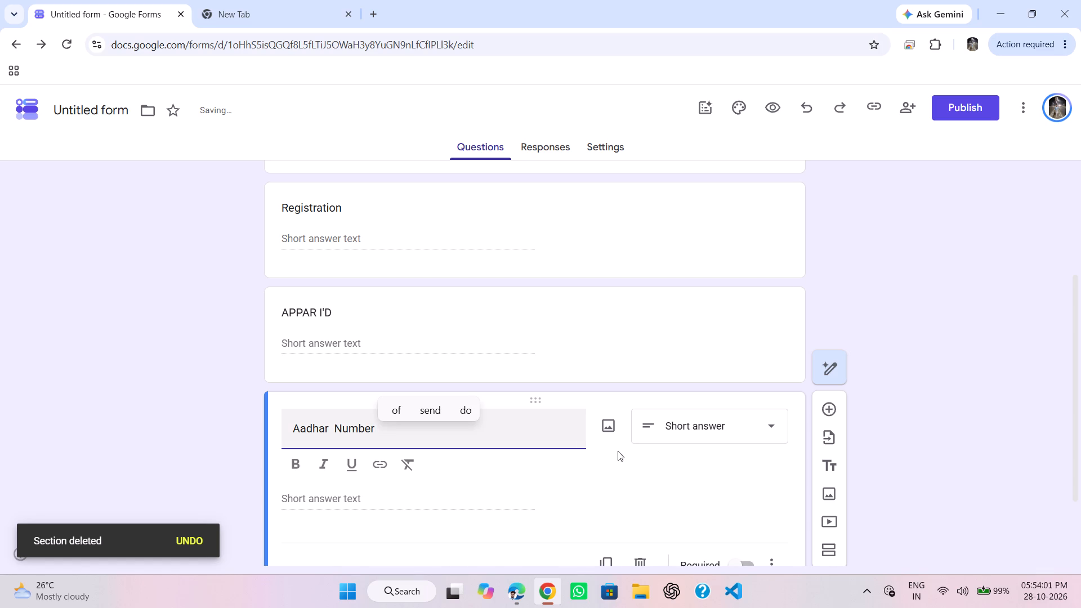
Add a new question below Aadhar Number and enter "Upload" as the first word of its title.
{"action": "left_click", "coordinate": [830, 409]}
{"action": "scroll", "coordinate": [543, 401], "scroll_direction": "down", "scroll_amount": 1}
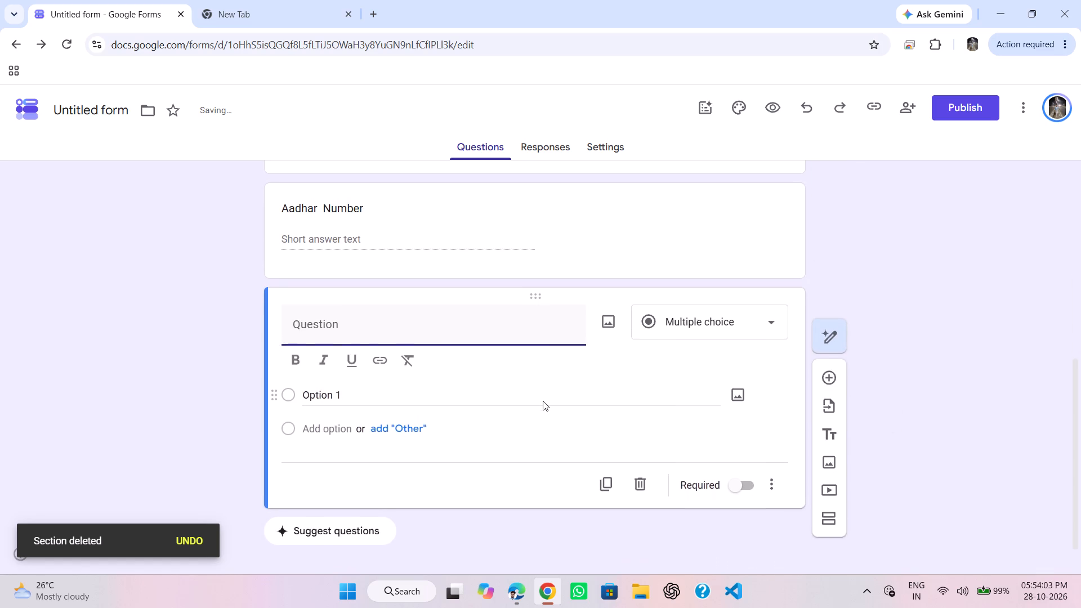
{"action": "scroll", "coordinate": [543, 401], "scroll_direction": "down", "scroll_amount": 1}
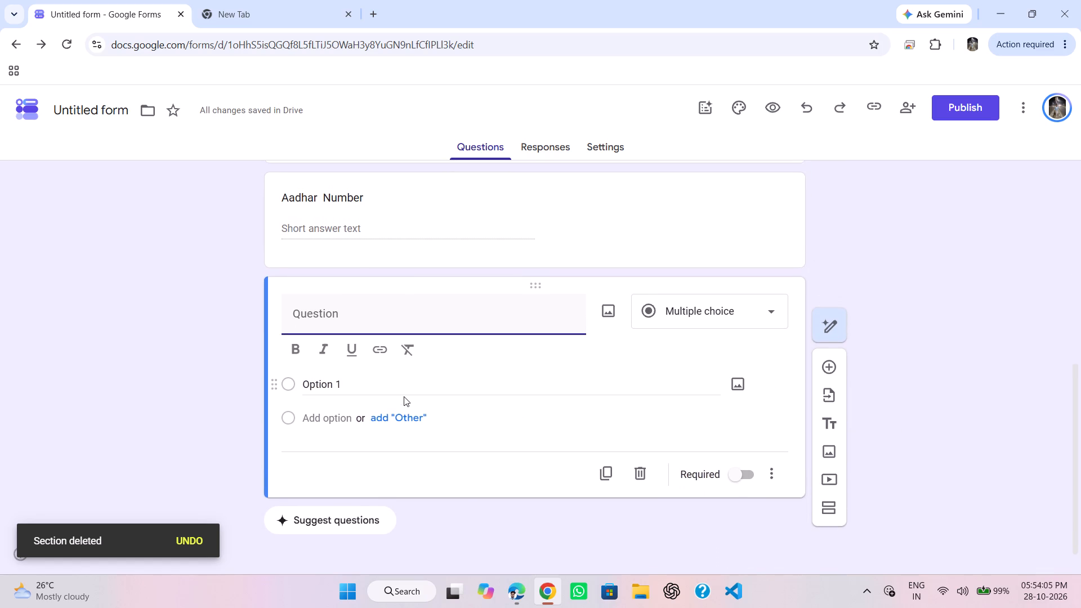
{"action": "left_click", "coordinate": [388, 330]}
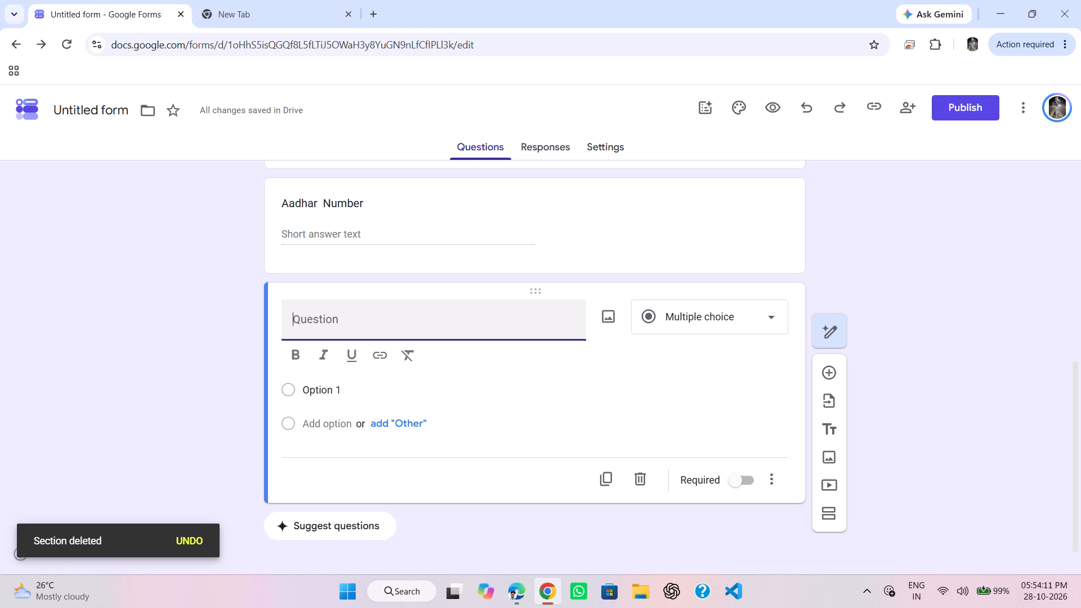
{"action": "key", "text": "u"}
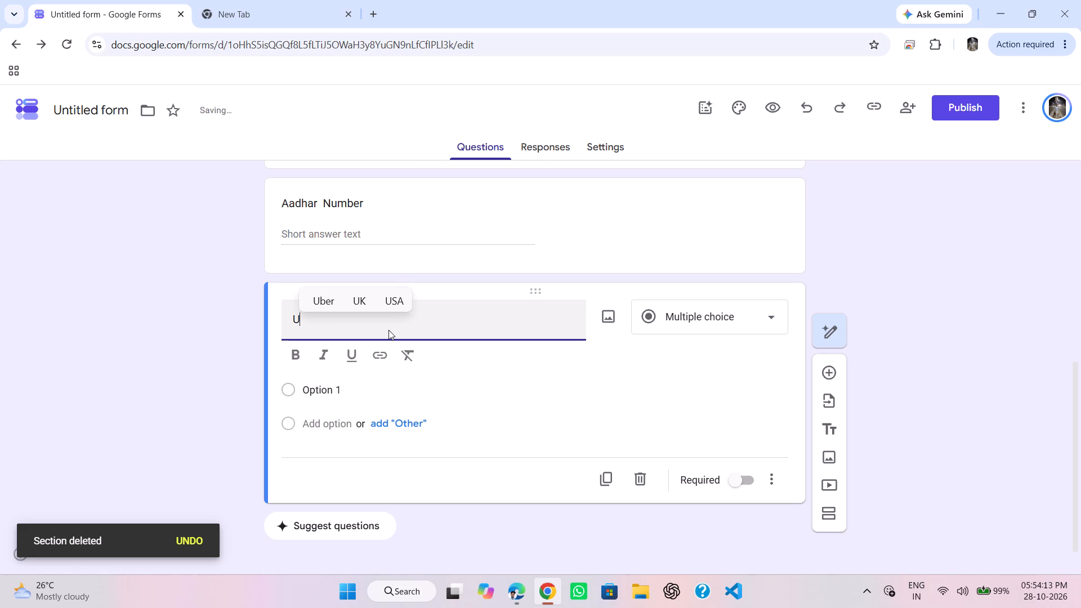
{"action": "type", "text": "pload"}
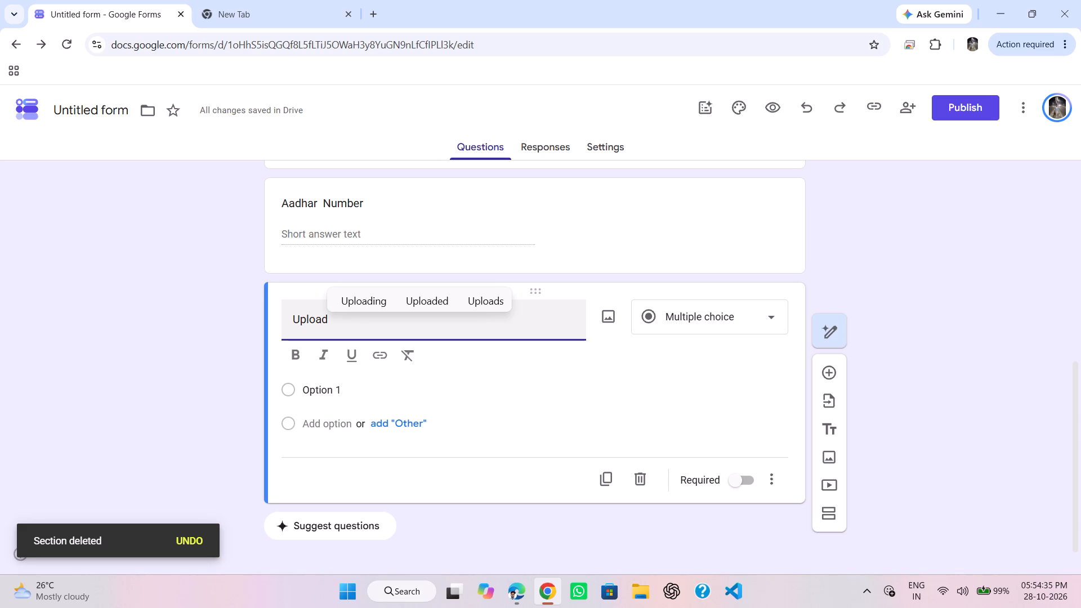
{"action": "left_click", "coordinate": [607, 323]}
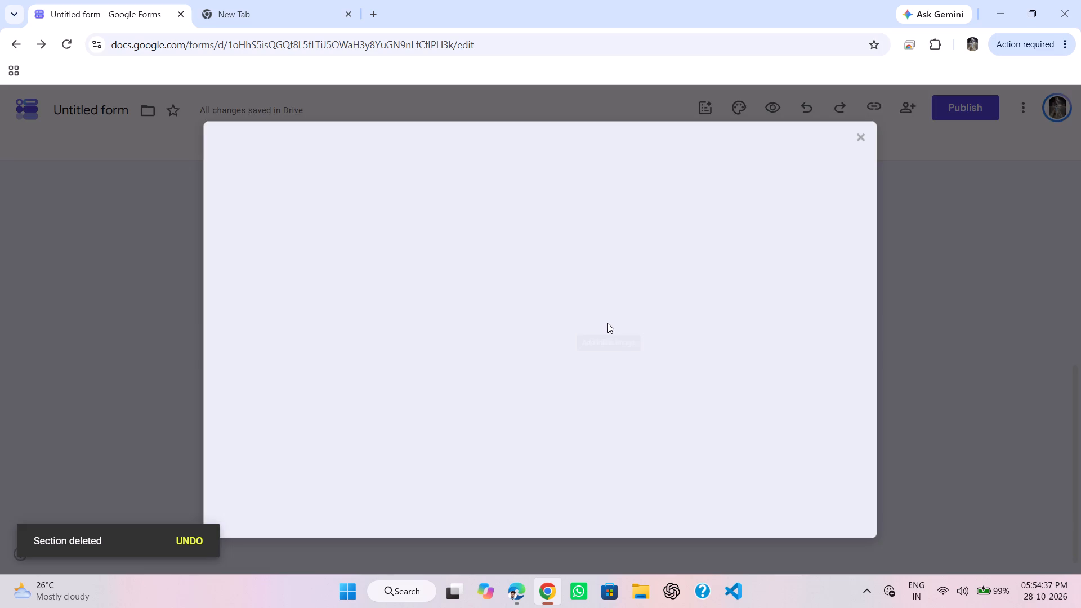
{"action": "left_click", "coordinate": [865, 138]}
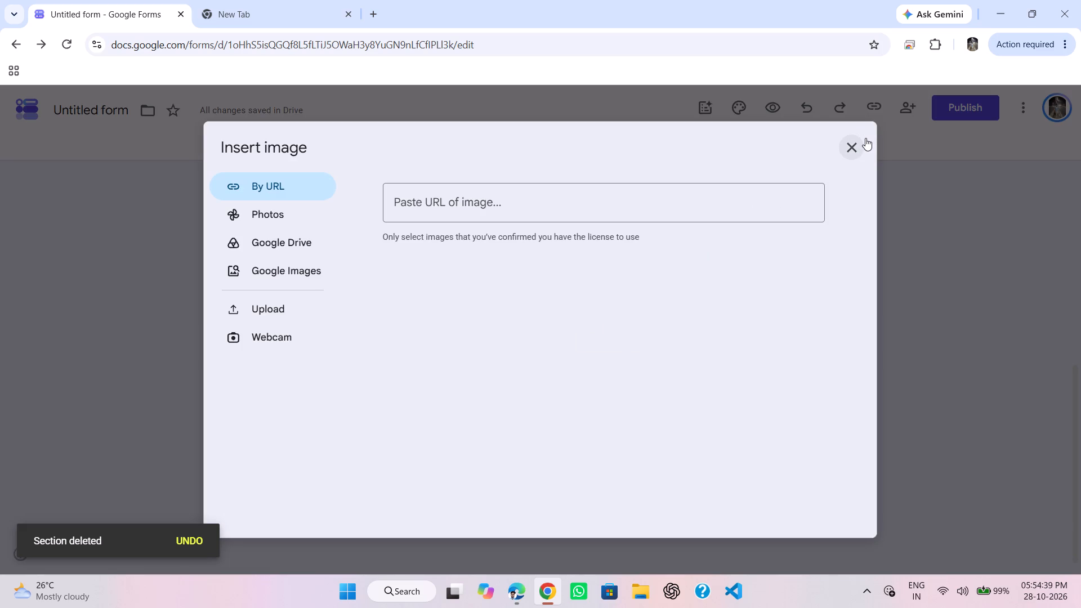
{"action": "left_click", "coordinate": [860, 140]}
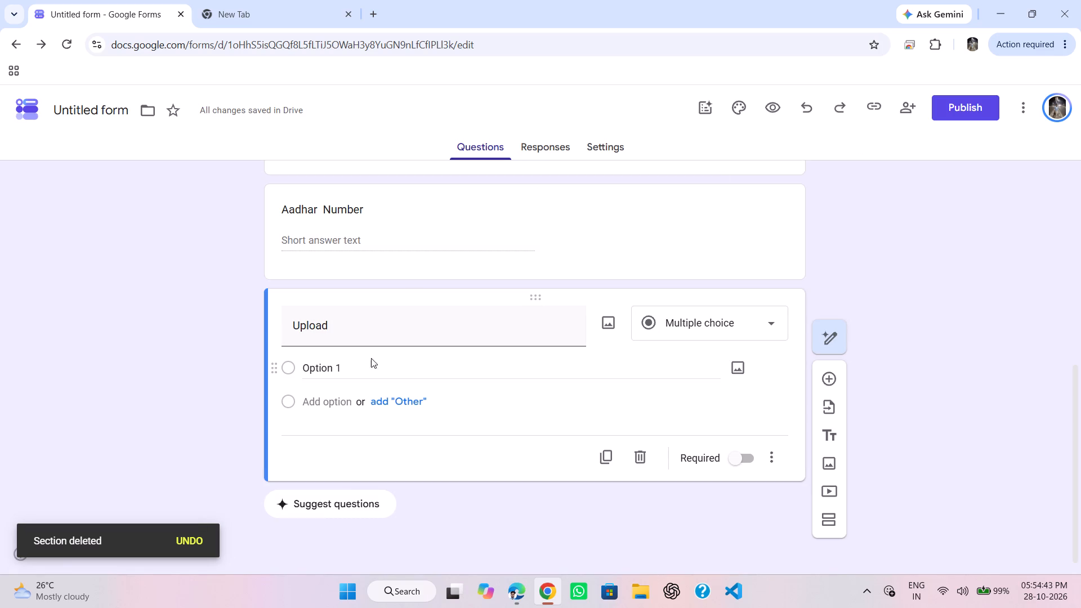
Extend the title of the last question to read "Upload APPAR I'D".
{"action": "left_click", "coordinate": [365, 330]}
{"action": "left_click", "coordinate": [365, 330]}
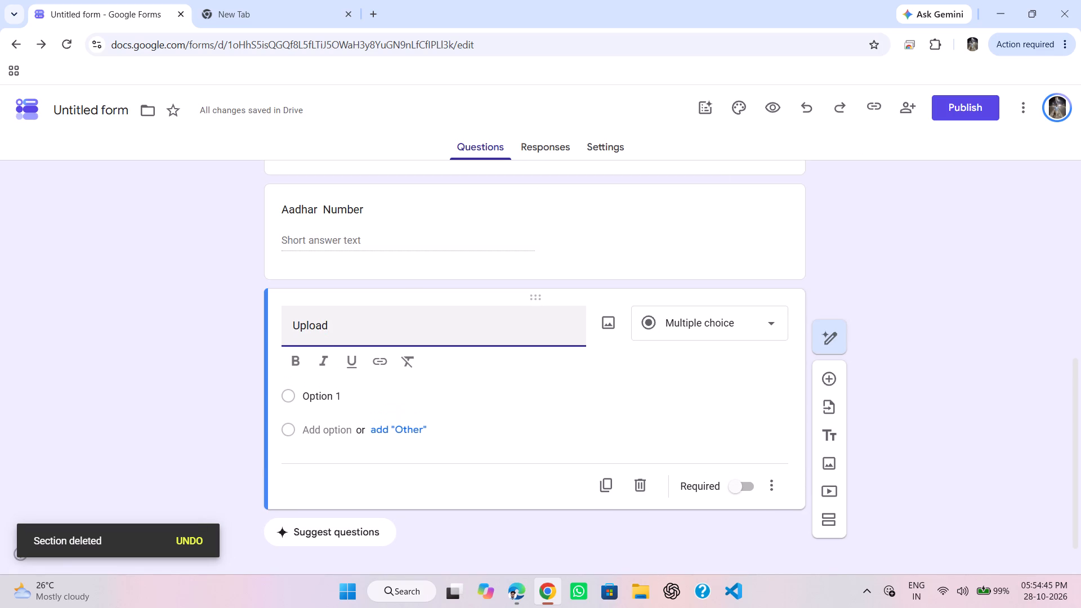
{"action": "key", "text": "space"}
{"action": "key", "text": "a"}
{"action": "type", "text": "PP"}
{"action": "type", "text": "AR"}
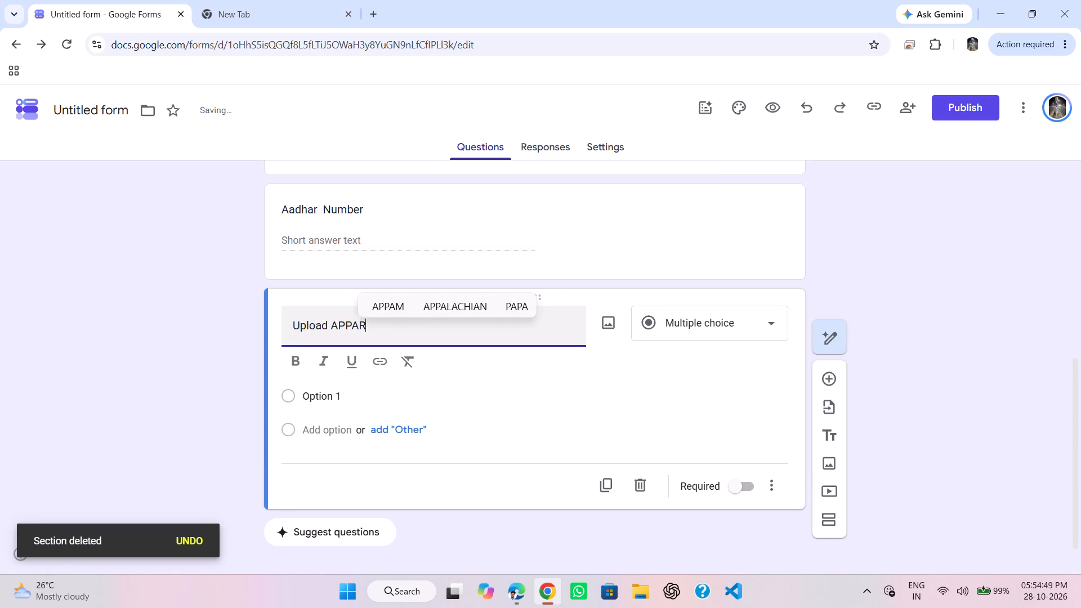
{"action": "key", "text": "space"}
{"action": "type", "text": "id"}
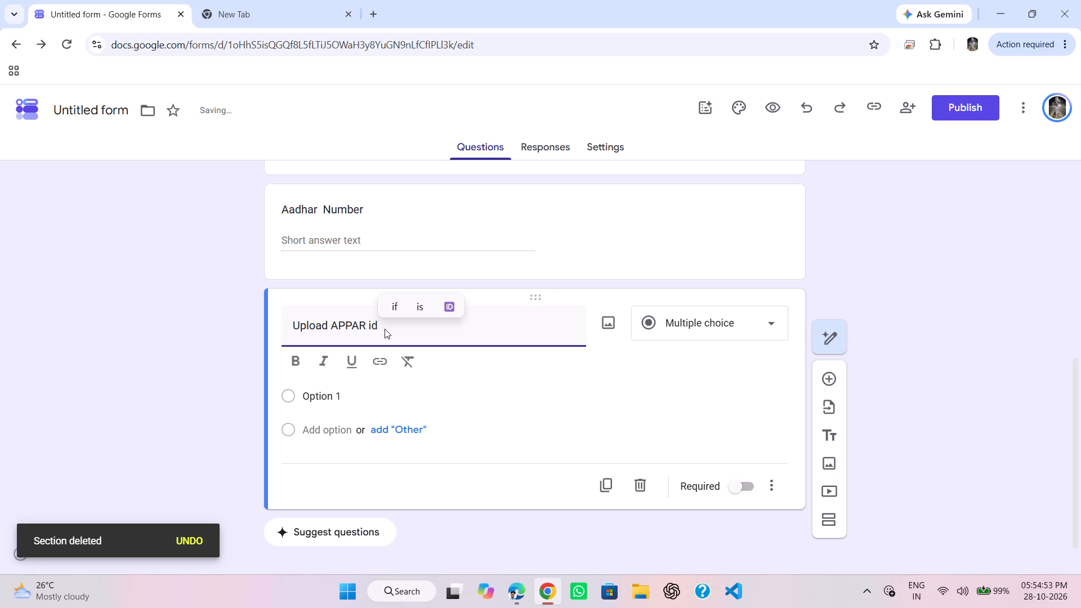
{"action": "key", "text": "BackSpace"}
{"action": "key", "text": "BackSpace"}
{"action": "key", "text": "space"}
{"action": "type", "text": "id"}
{"action": "key", "text": "BackSpace"}
{"action": "key", "text": "BackSpace"}
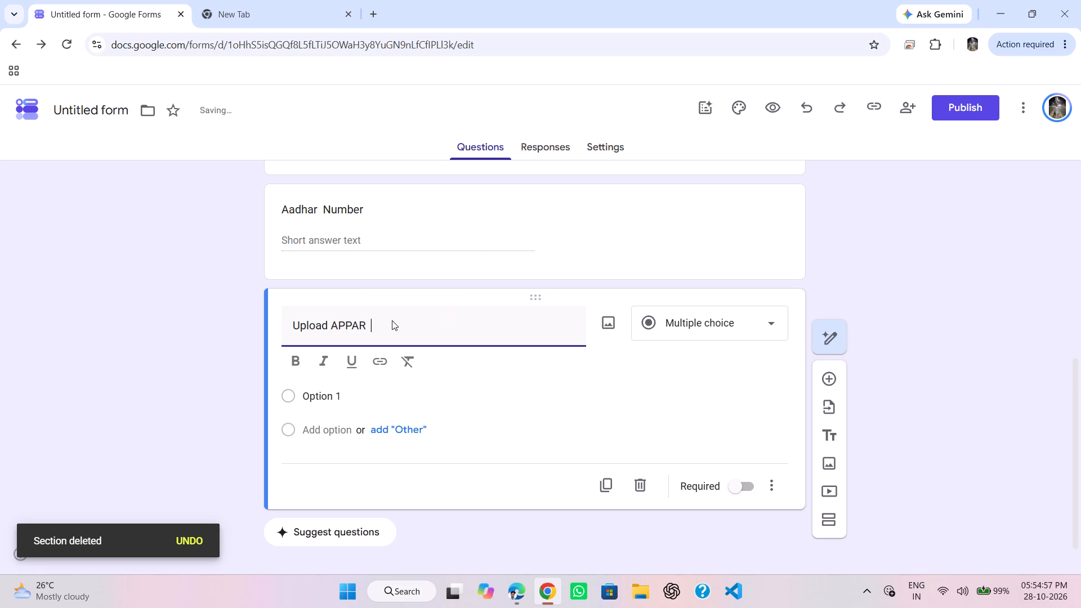
{"action": "type", "text": "ID"}
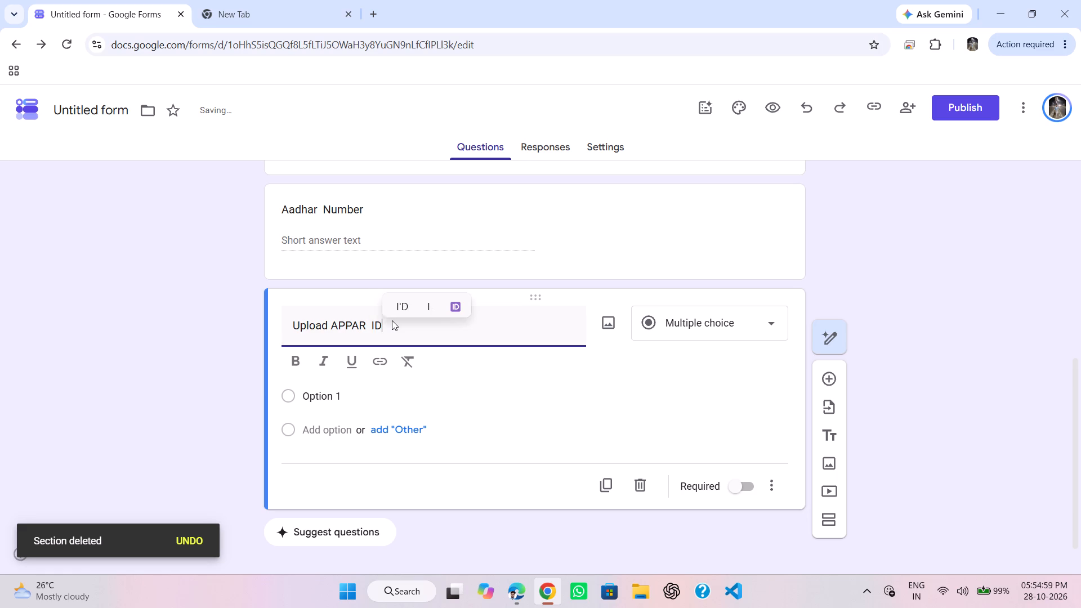
{"action": "left_click", "coordinate": [405, 300]}
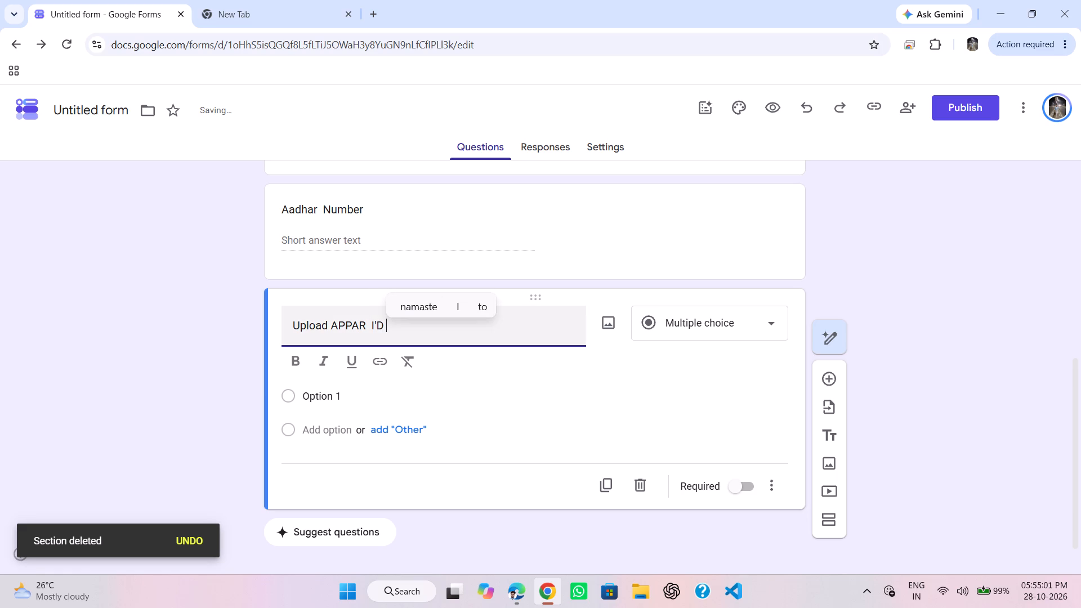
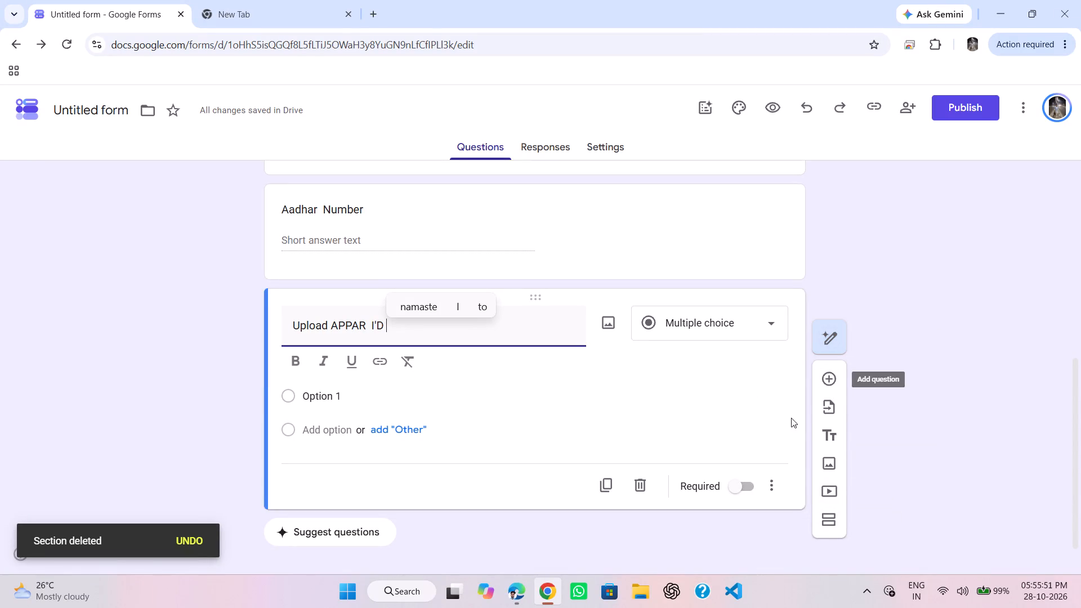
Change the "Upload APPAR I'D" question to the File upload type and agree to let respondents upload files to Drive.
{"action": "left_click", "coordinate": [765, 323]}
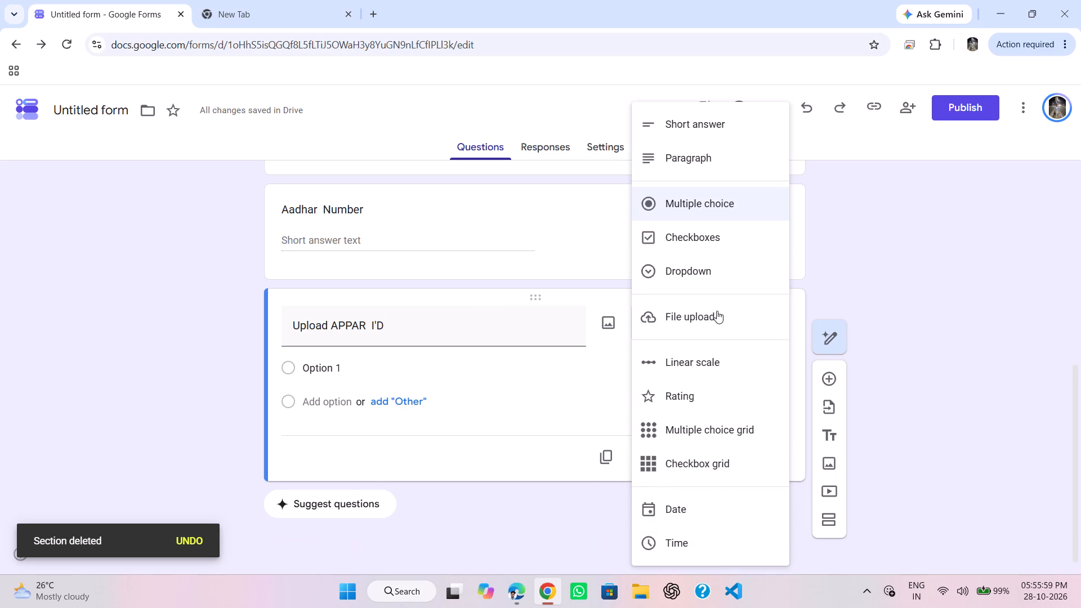
{"action": "left_click", "coordinate": [715, 312]}
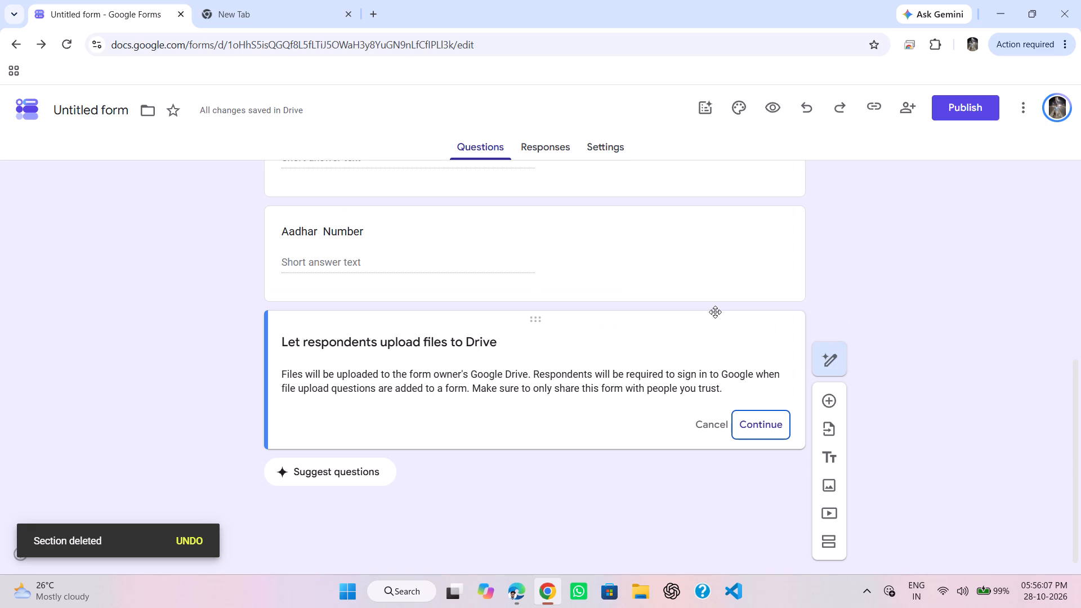
{"action": "scroll", "coordinate": [715, 312], "scroll_direction": "up", "scroll_amount": 1}
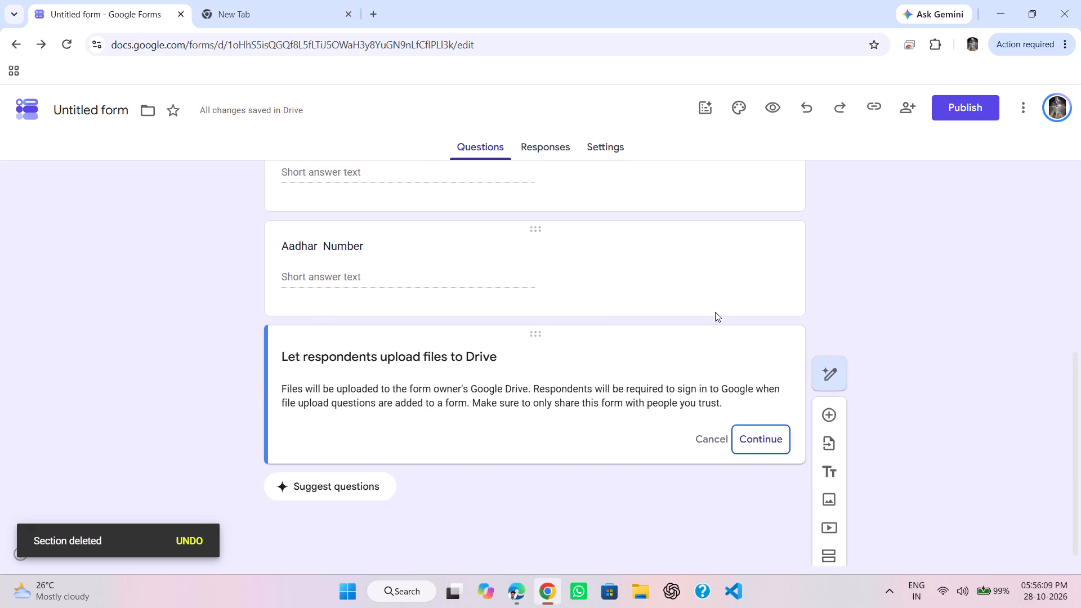
{"action": "scroll", "coordinate": [715, 312], "scroll_direction": "up", "scroll_amount": 4}
{"action": "scroll", "coordinate": [715, 312], "scroll_direction": "down", "scroll_amount": 5}
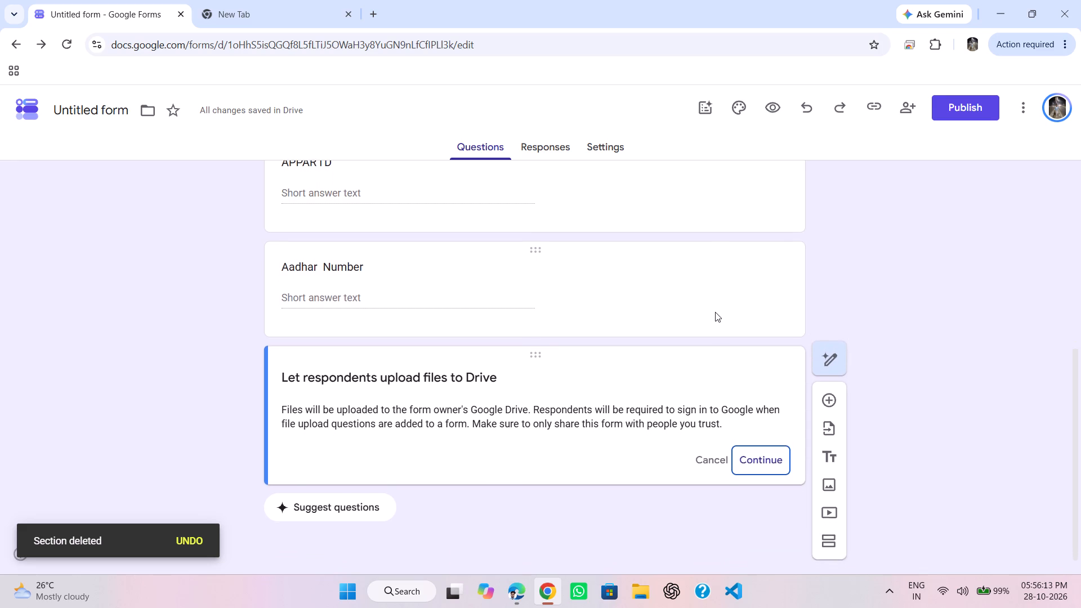
{"action": "scroll", "coordinate": [715, 312], "scroll_direction": "down", "scroll_amount": 1}
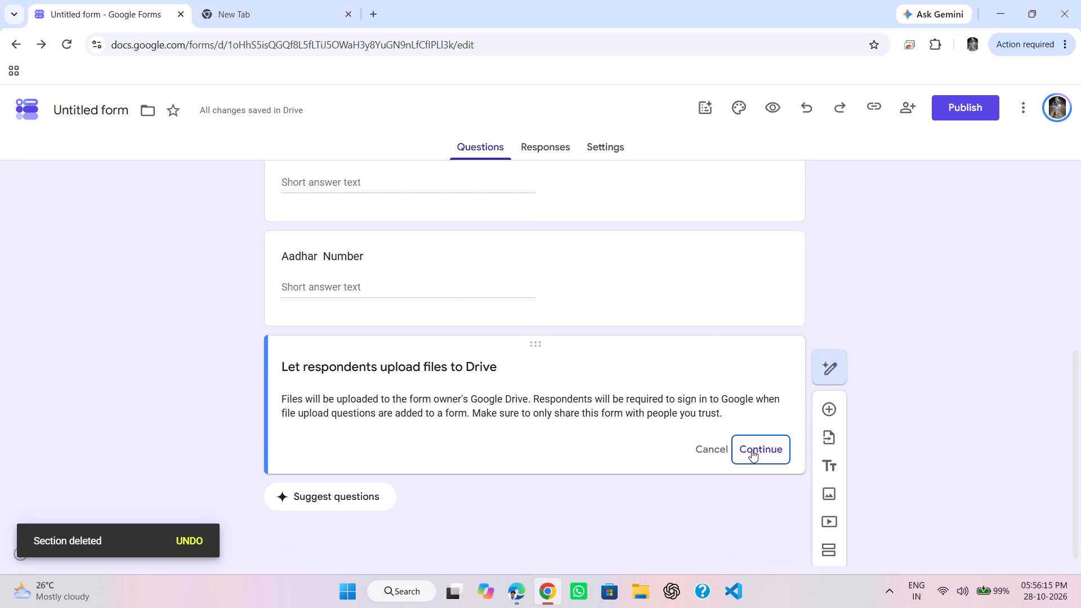
{"action": "left_click", "coordinate": [752, 450]}
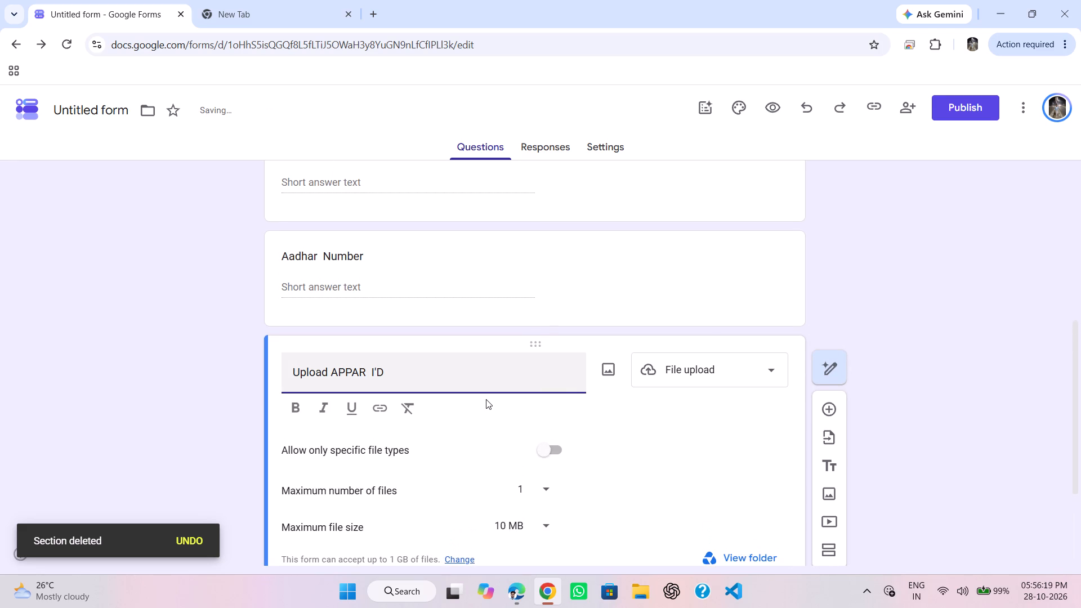
Allow only specific file types for the "Upload APPAR I'D" question, leaving PDF as the only accepted type.
{"action": "scroll", "coordinate": [486, 399], "scroll_direction": "down", "scroll_amount": 1}
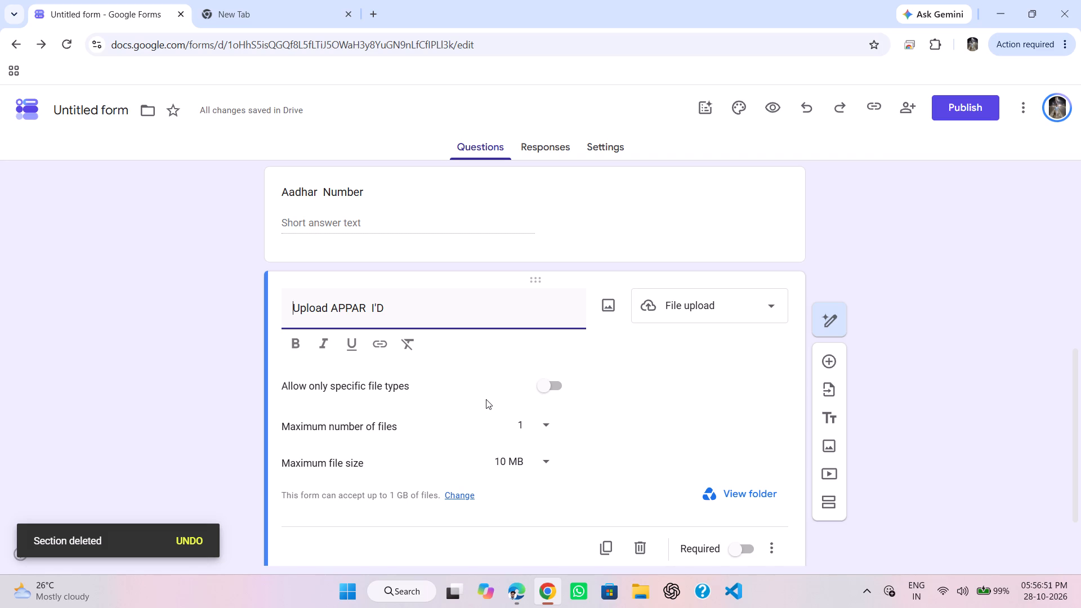
{"action": "left_click", "coordinate": [557, 388]}
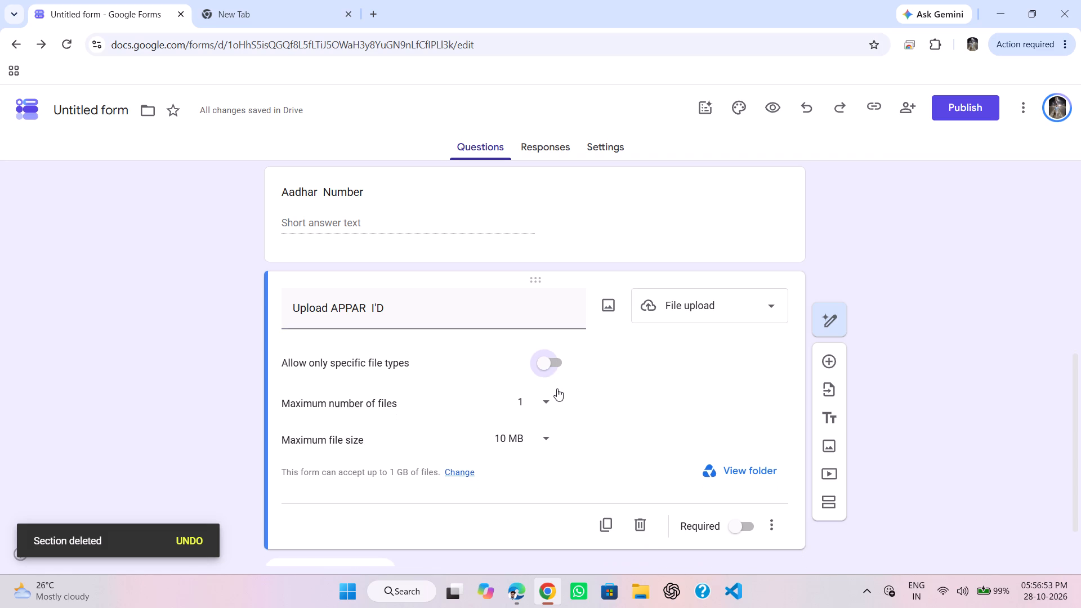
{"action": "left_click", "coordinate": [549, 359]}
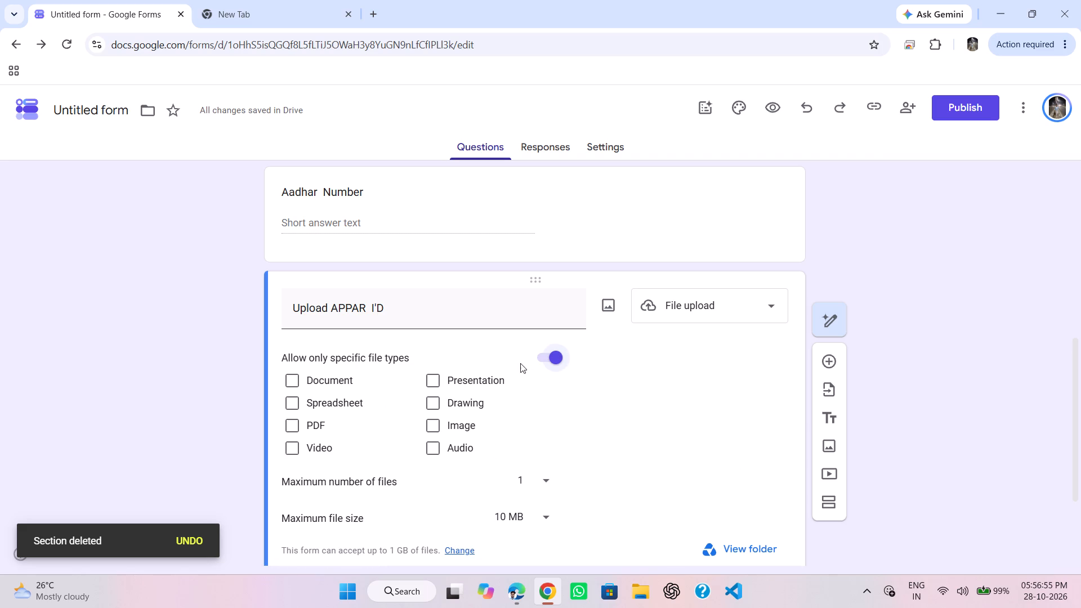
{"action": "left_click", "coordinate": [294, 427]}
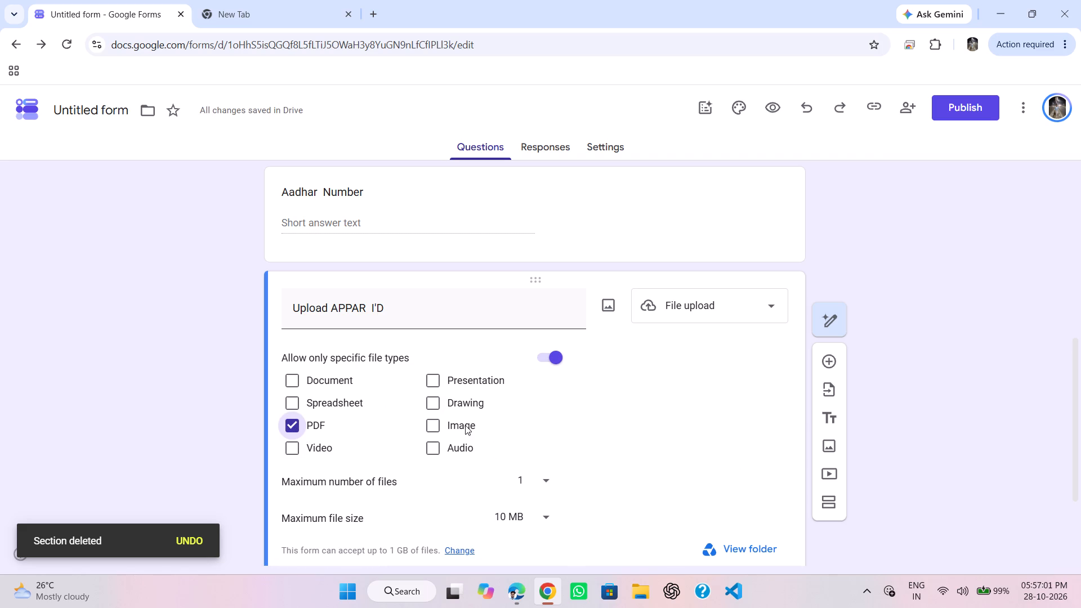
{"action": "left_click", "coordinate": [429, 426]}
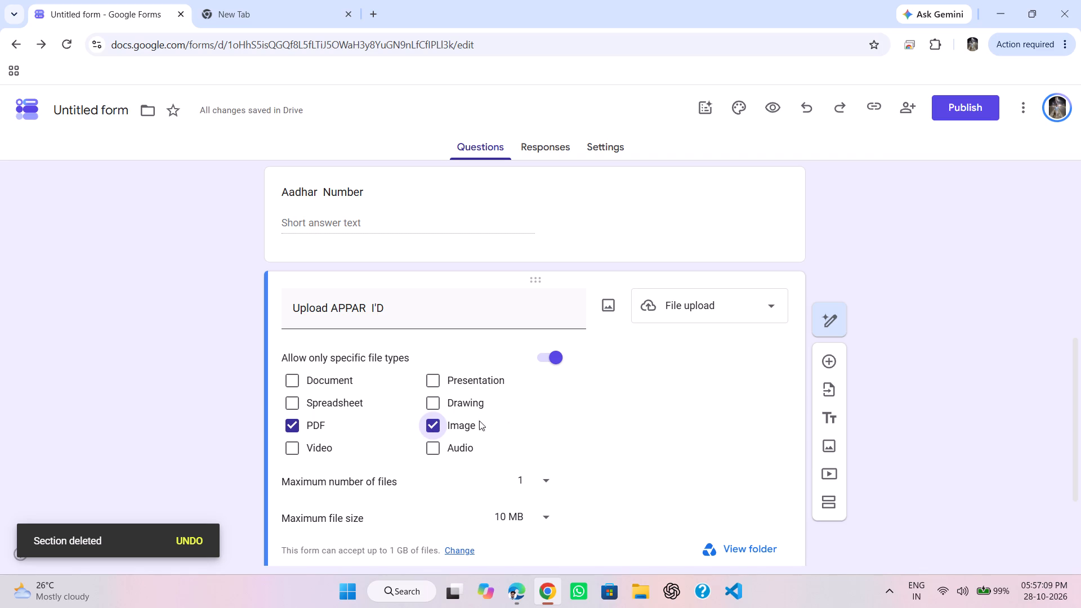
{"action": "left_click", "coordinate": [431, 424]}
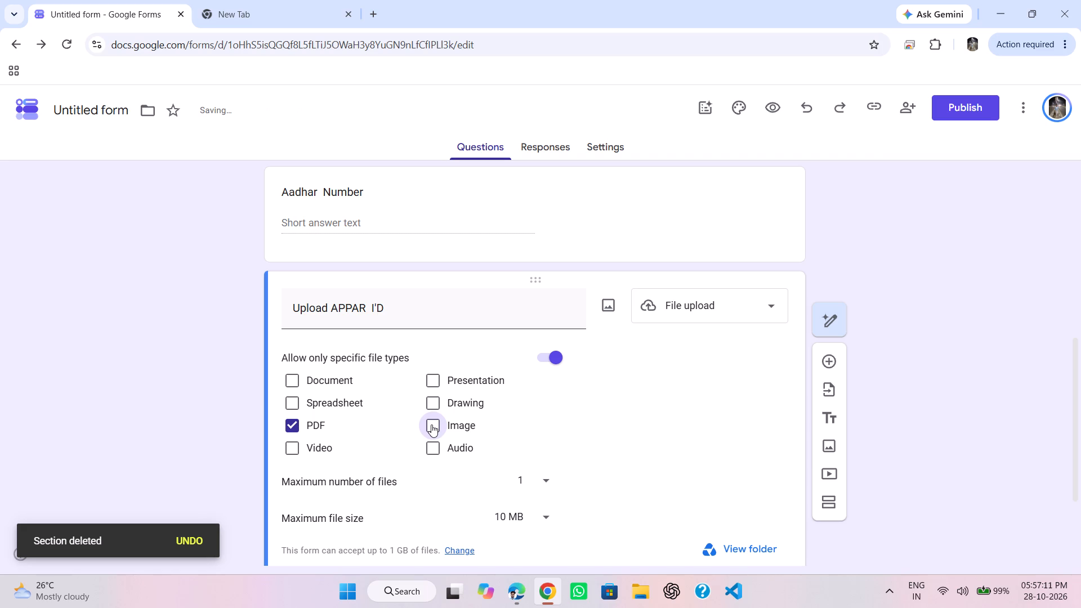
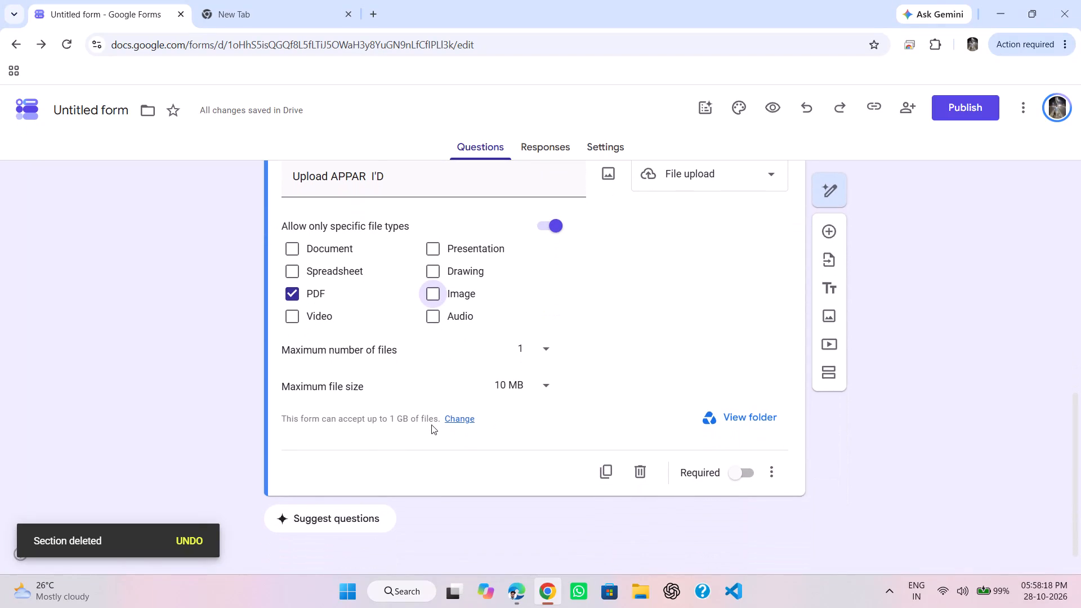
View the Drive folder that stores the "Upload APPAR I'D" file responses, and return to the form editor.
{"action": "left_click", "coordinate": [718, 419]}
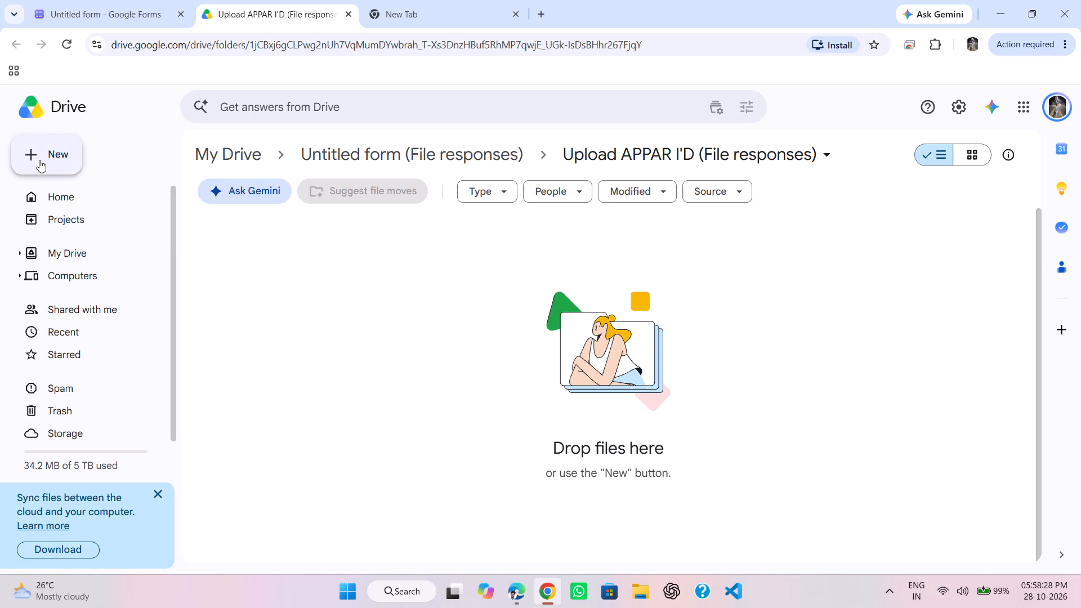
{"action": "left_click", "coordinate": [159, 21]}
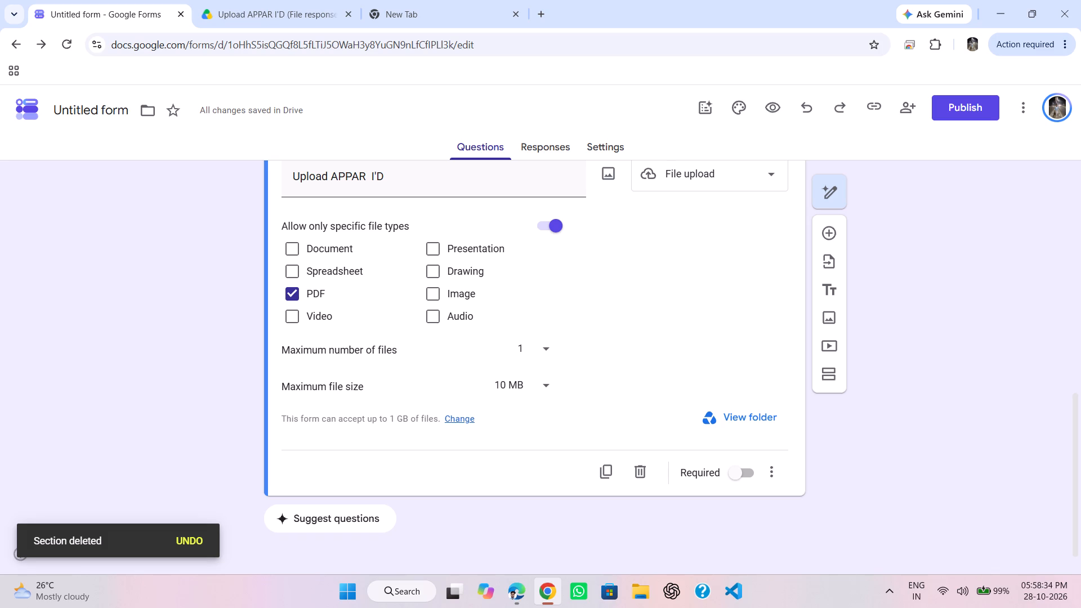
Examine the form's settings, covering response collection, the total size limit for uploaded files, presentation and defaults.
{"action": "left_click", "coordinate": [458, 420]}
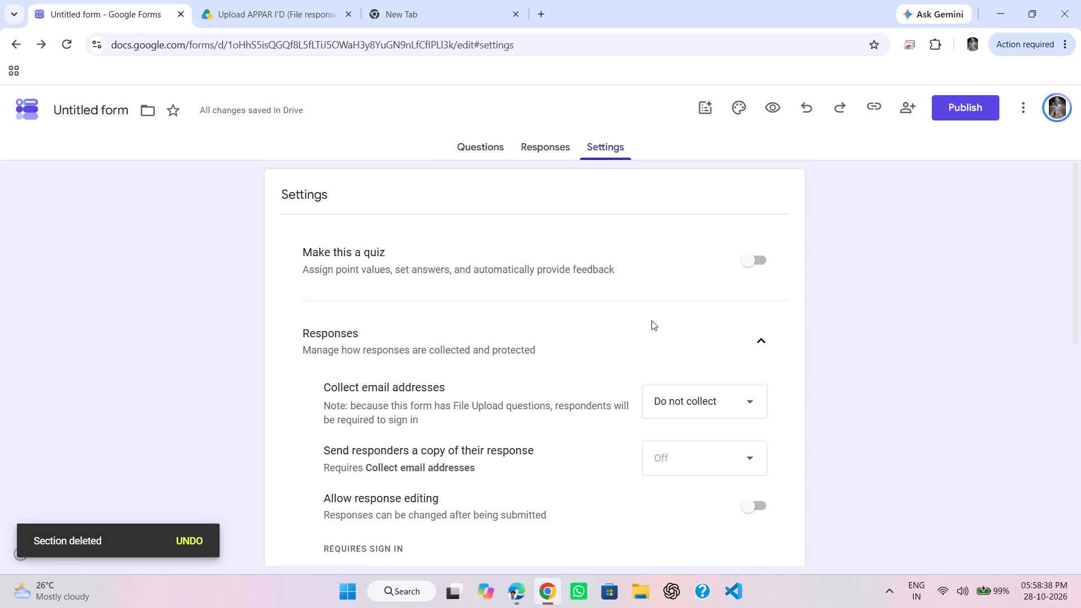
{"action": "scroll", "coordinate": [650, 320], "scroll_direction": "down", "scroll_amount": 1}
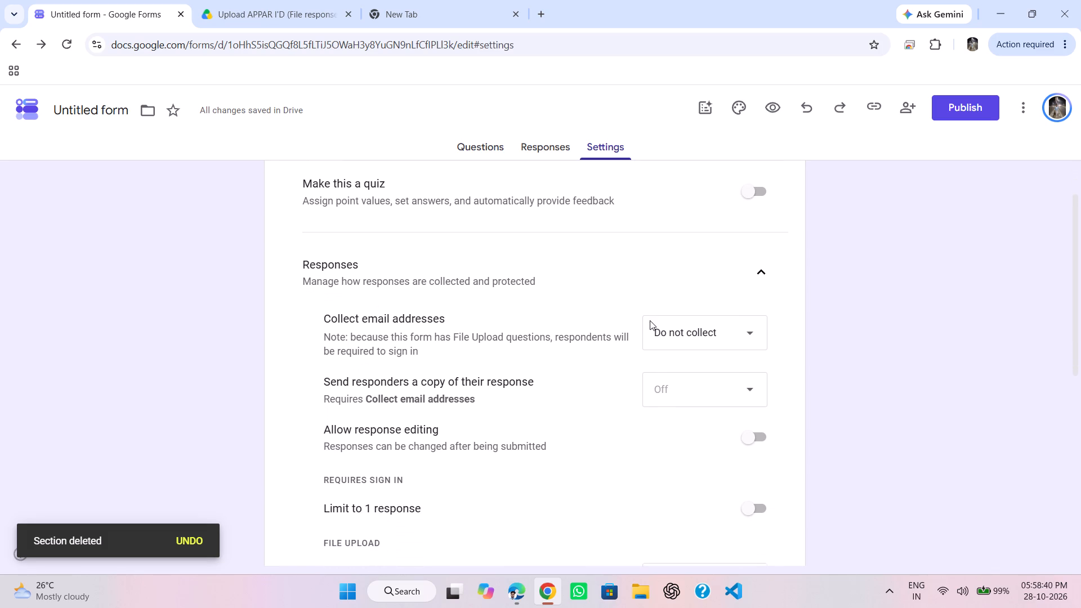
{"action": "scroll", "coordinate": [650, 320], "scroll_direction": "down", "scroll_amount": 3}
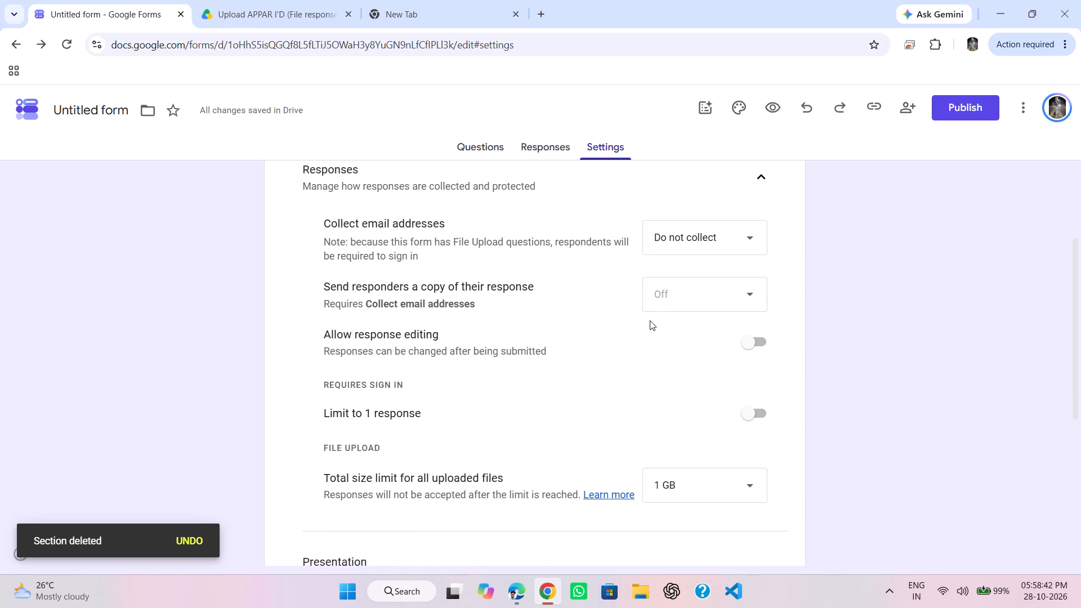
{"action": "scroll", "coordinate": [650, 320], "scroll_direction": "down", "scroll_amount": 1}
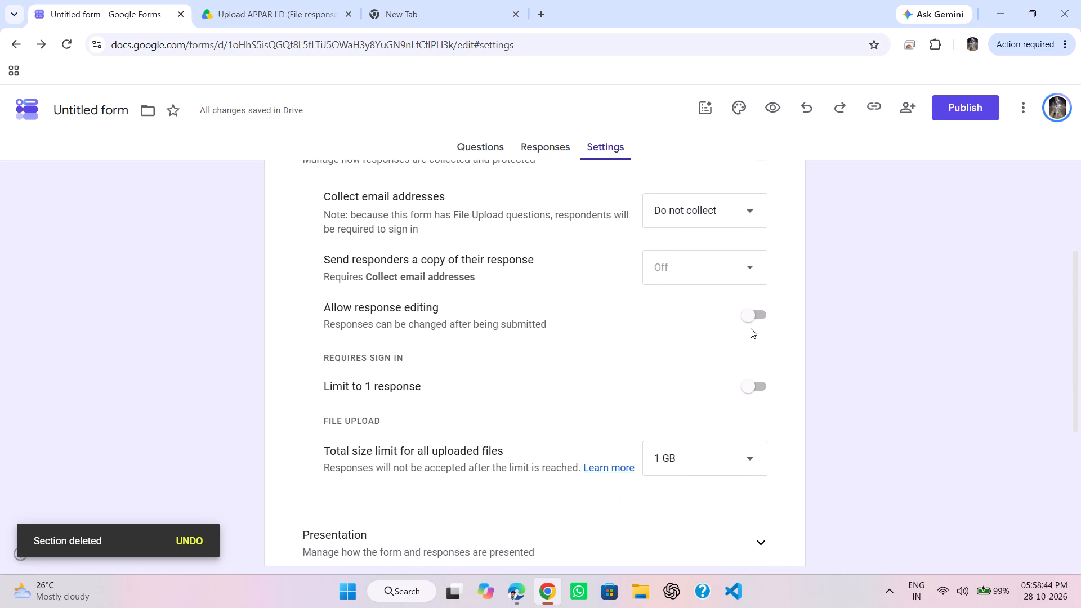
{"action": "scroll", "coordinate": [656, 363], "scroll_direction": "down", "scroll_amount": 1}
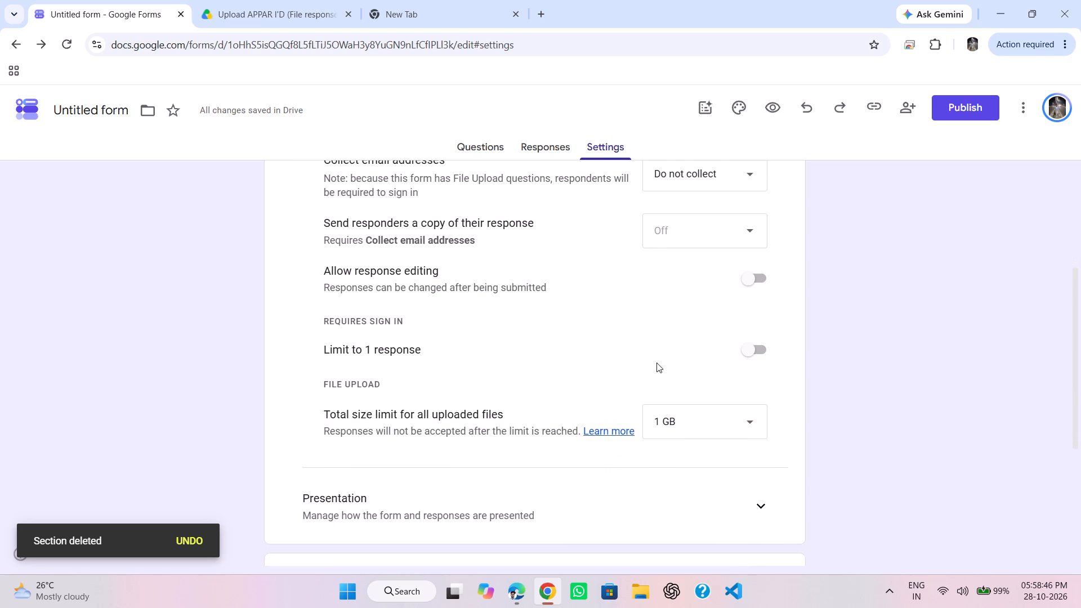
{"action": "scroll", "coordinate": [656, 363], "scroll_direction": "down", "scroll_amount": 1}
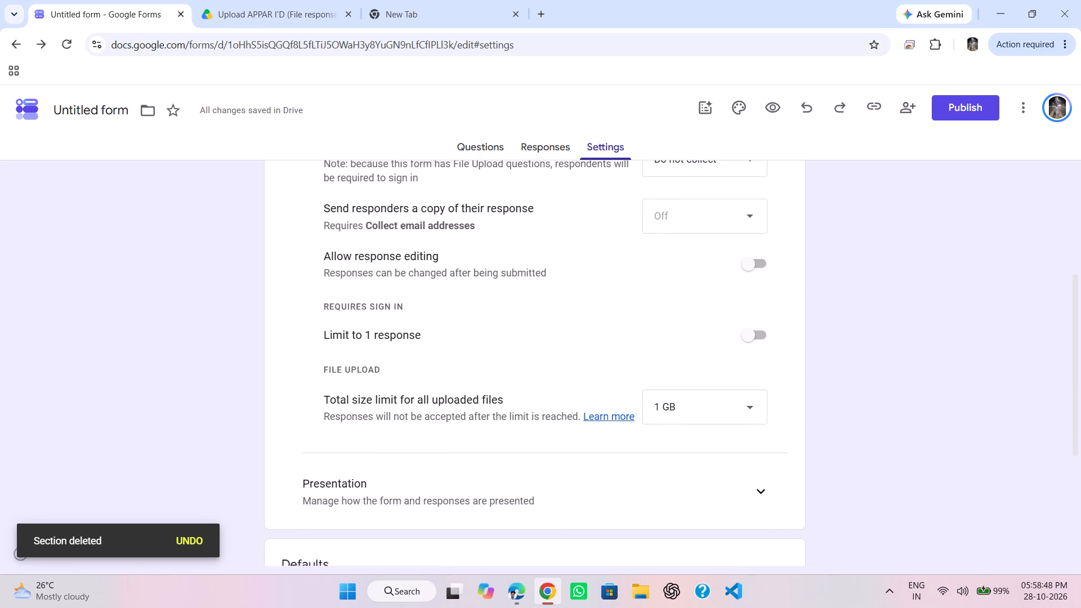
{"action": "scroll", "coordinate": [591, 385], "scroll_direction": "down", "scroll_amount": 2}
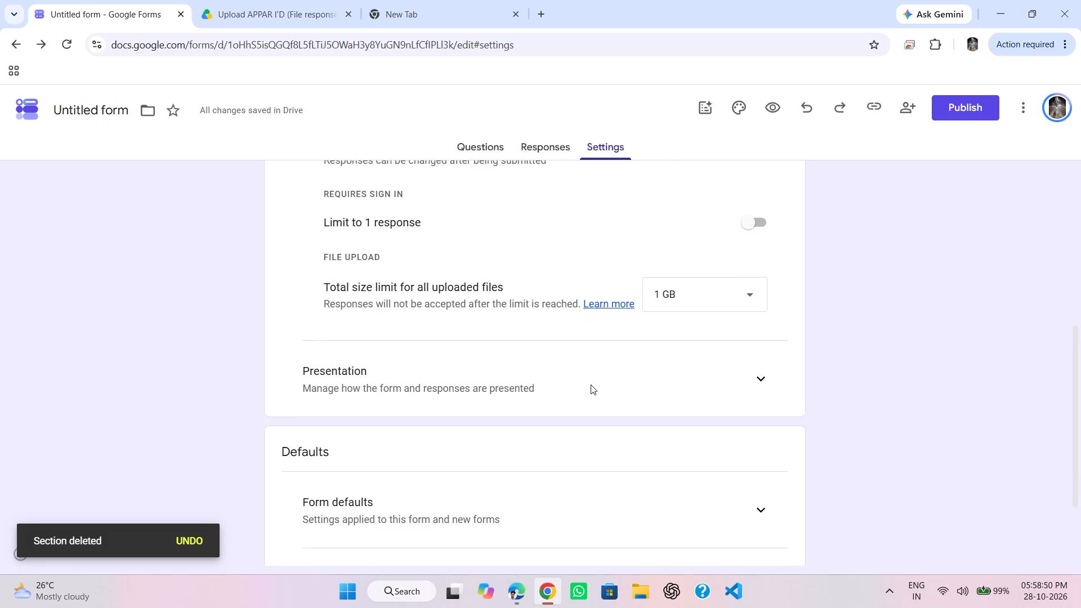
{"action": "scroll", "coordinate": [591, 385], "scroll_direction": "down", "scroll_amount": 1}
{"action": "scroll", "coordinate": [591, 385], "scroll_direction": "up", "scroll_amount": 4}
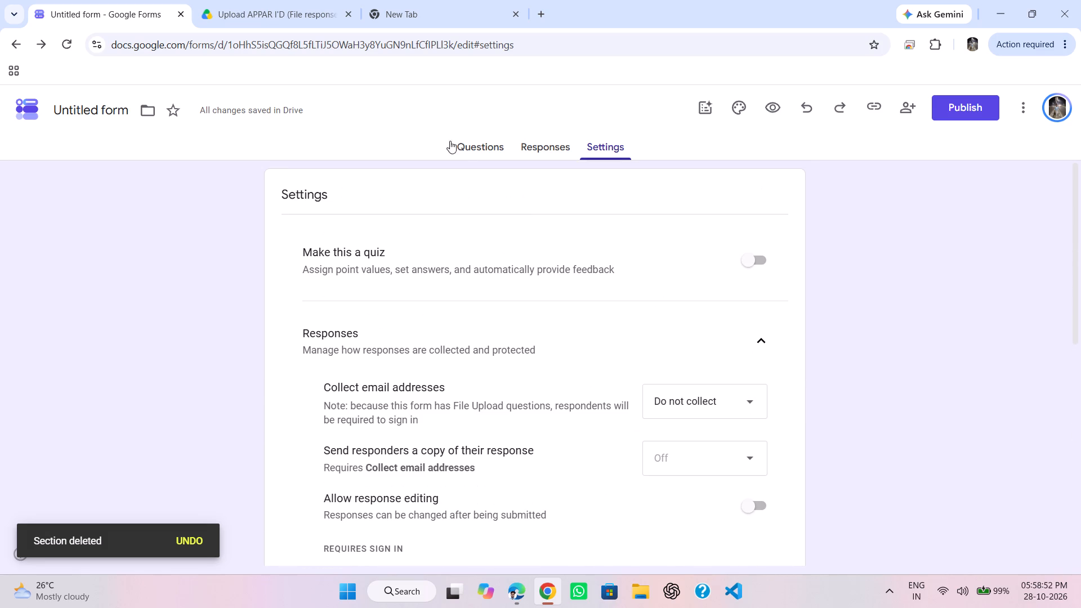
Return to the form's questions and review them down to the "Upload APPAR I'D" file upload options.
{"action": "left_click", "coordinate": [469, 147]}
{"action": "scroll", "coordinate": [499, 329], "scroll_direction": "down", "scroll_amount": 3}
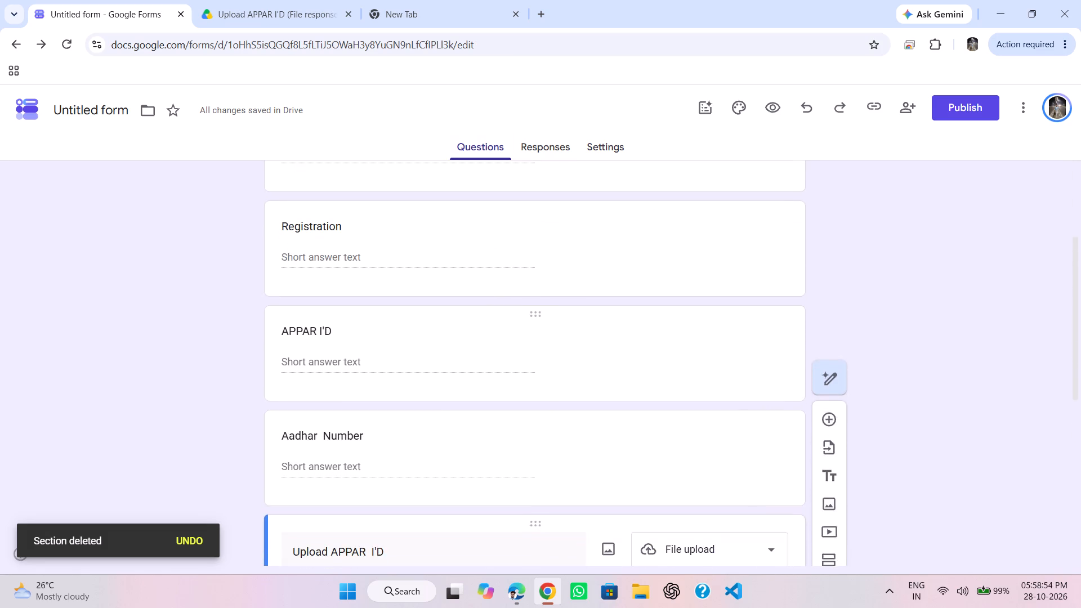
{"action": "scroll", "coordinate": [499, 329], "scroll_direction": "down", "scroll_amount": 2}
{"action": "scroll", "coordinate": [450, 361], "scroll_direction": "up", "scroll_amount": 1}
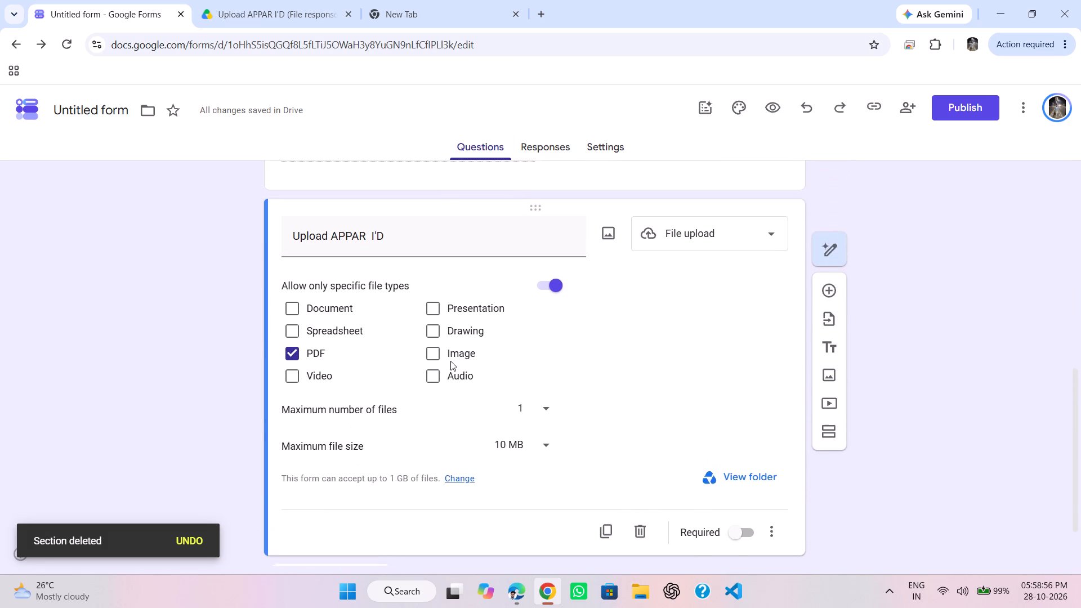
{"action": "scroll", "coordinate": [450, 361], "scroll_direction": "up", "scroll_amount": 1}
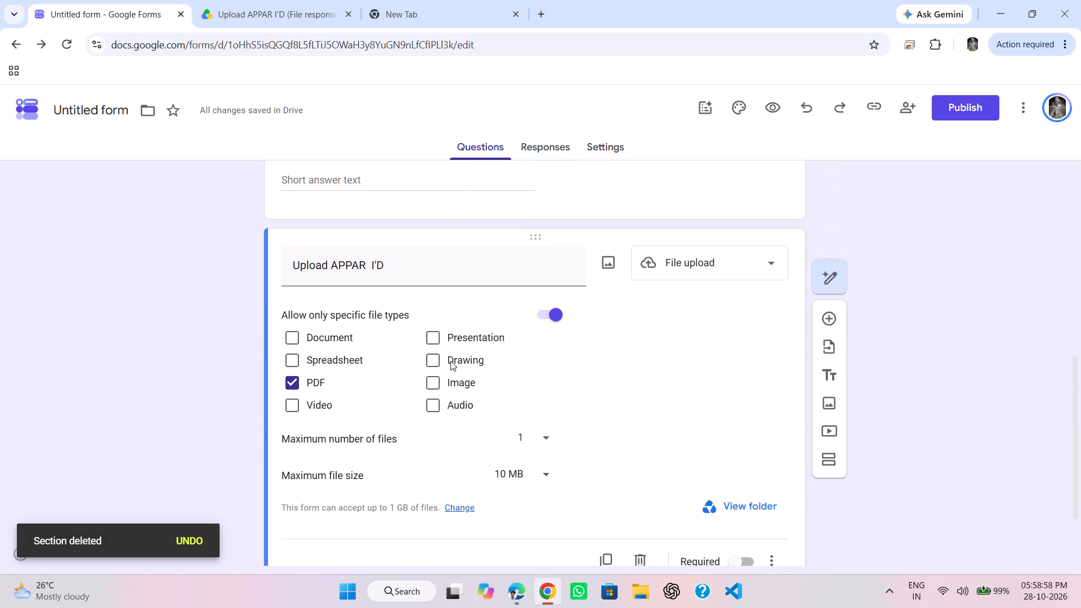
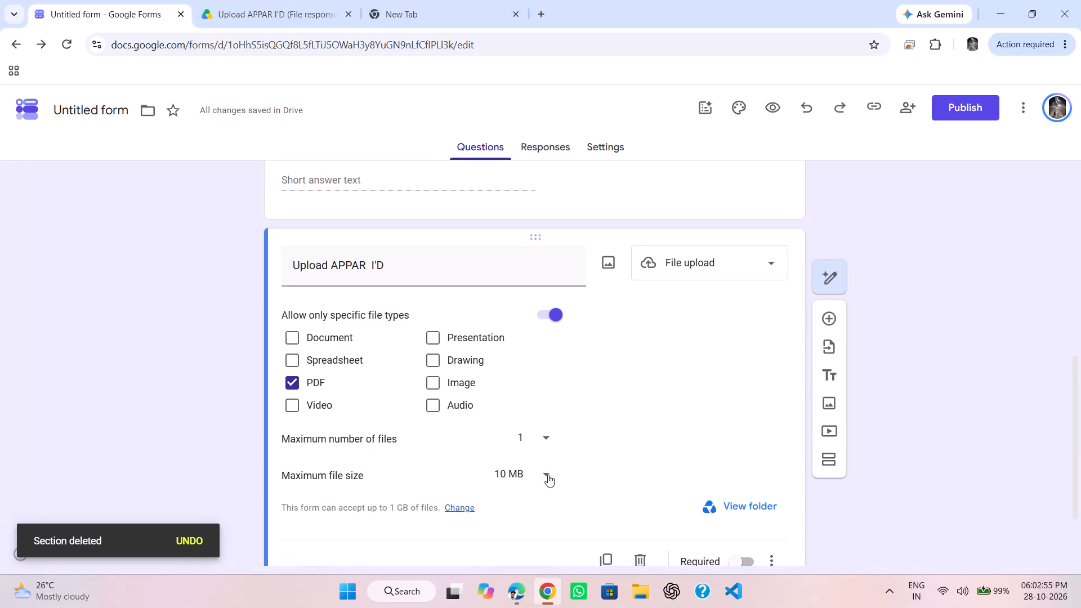
Set the maximum file size of the "Upload APPAR I'D" question to 100 MB.
{"action": "left_click", "coordinate": [547, 477]}
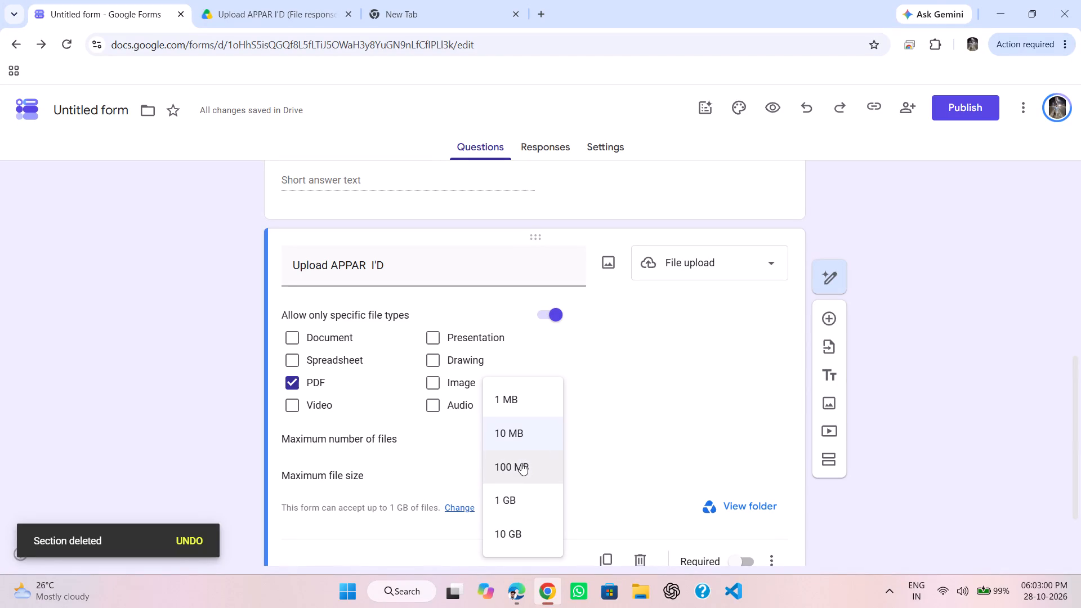
{"action": "left_click", "coordinate": [626, 464]}
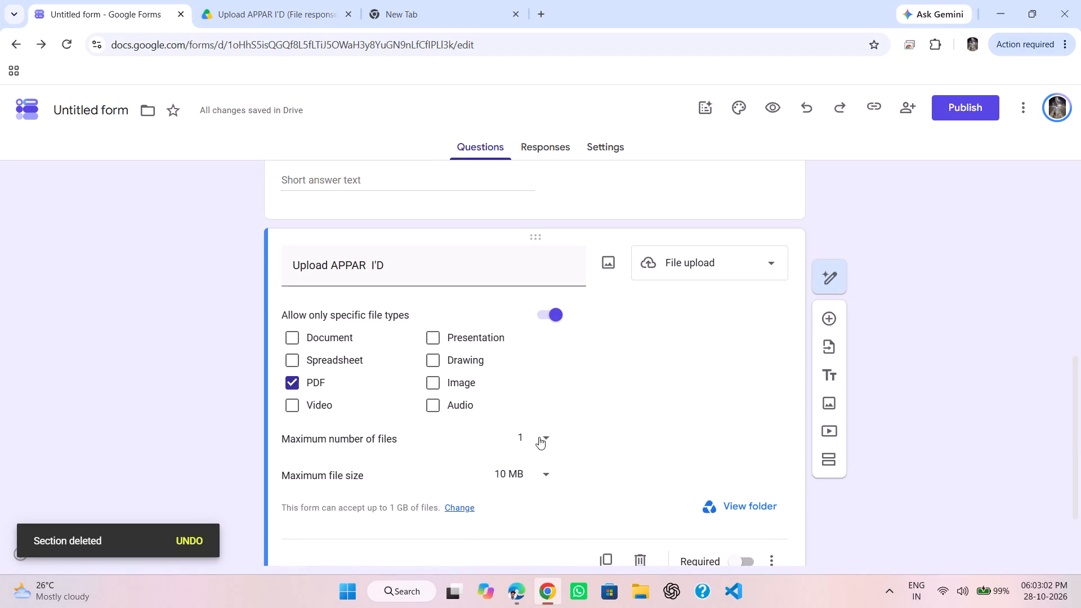
{"action": "left_click", "coordinate": [539, 437]}
{"action": "left_click", "coordinate": [416, 448]}
{"action": "left_click", "coordinate": [512, 474]}
{"action": "left_click", "coordinate": [507, 471]}
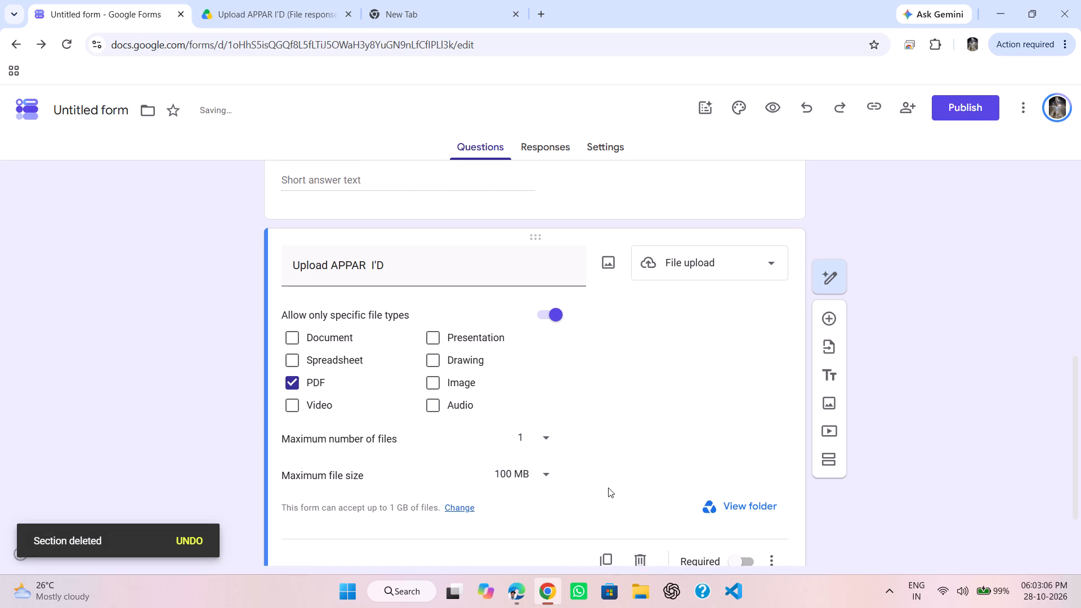
{"action": "scroll", "coordinate": [608, 488], "scroll_direction": "down", "scroll_amount": 1}
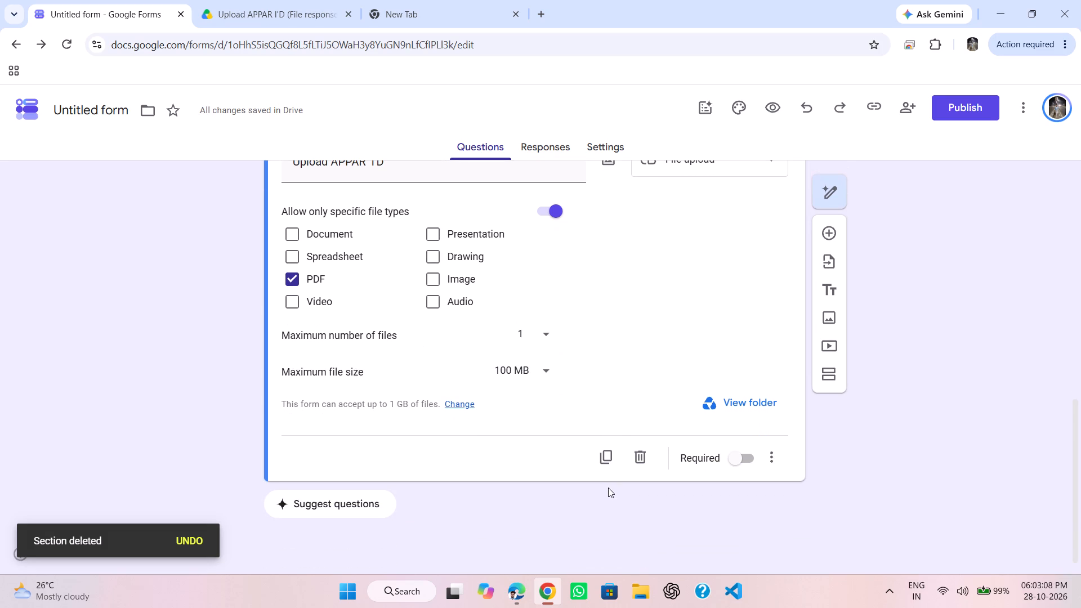
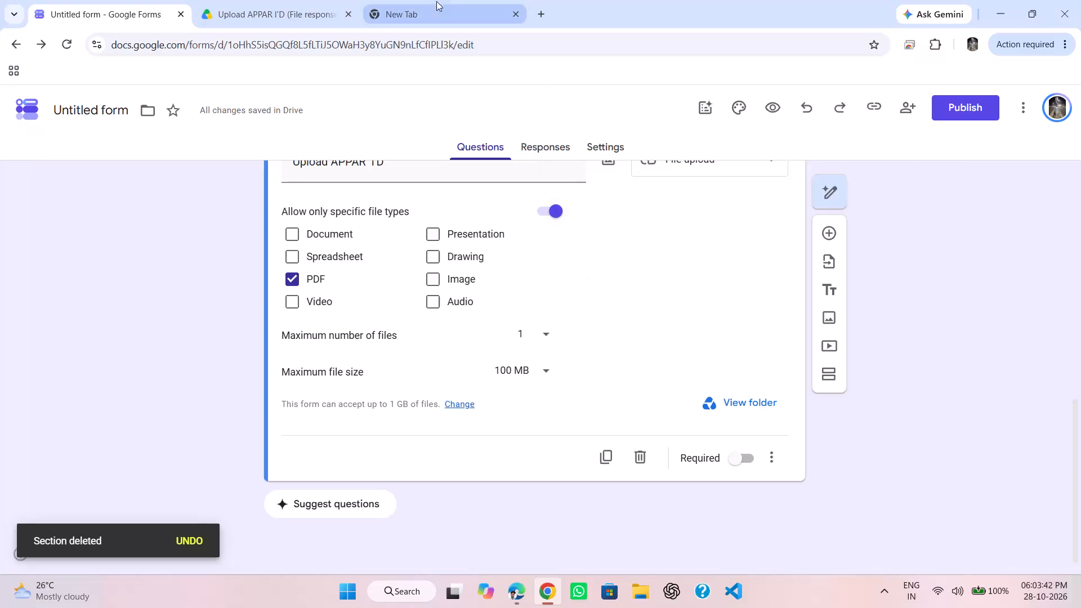
Search Google for "appar id FULL form" in the separate new tab.
{"action": "left_click", "coordinate": [435, 0]}
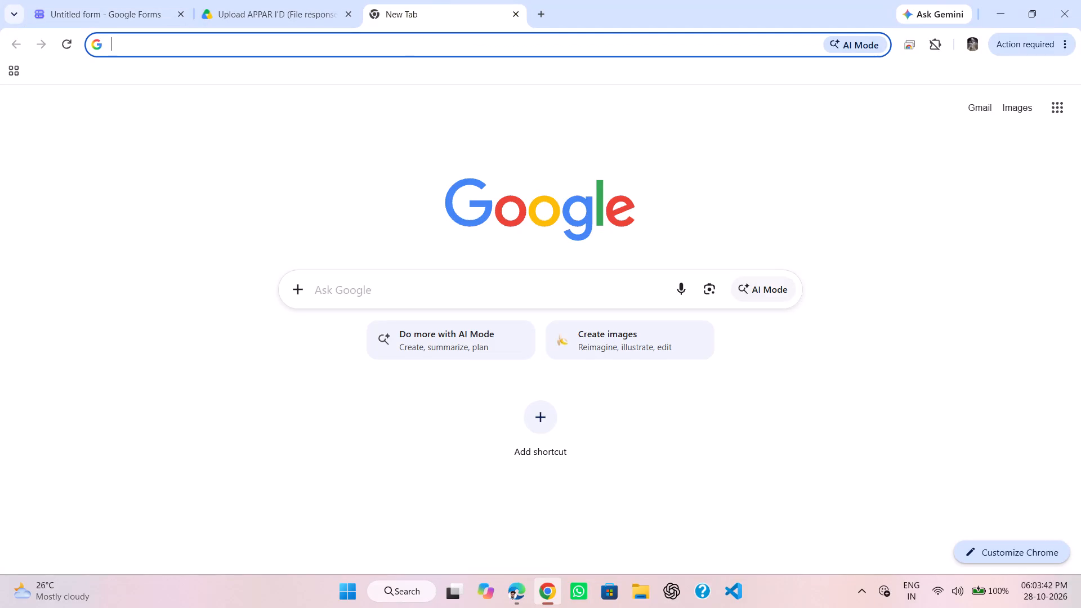
{"action": "left_click", "coordinate": [403, 52]}
{"action": "key", "text": "a"}
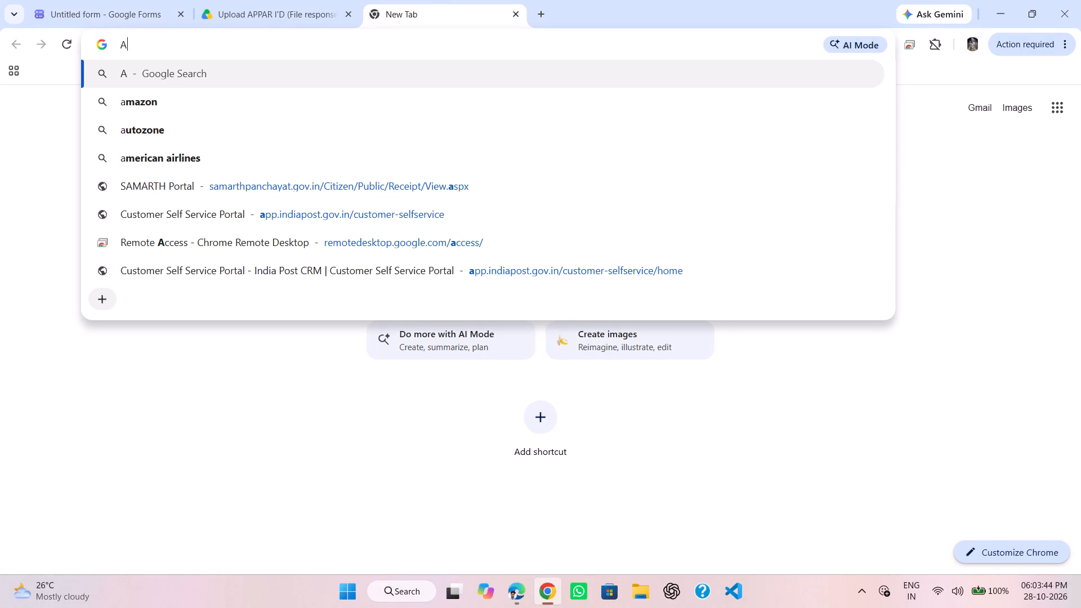
{"action": "type", "text": "PPAR"}
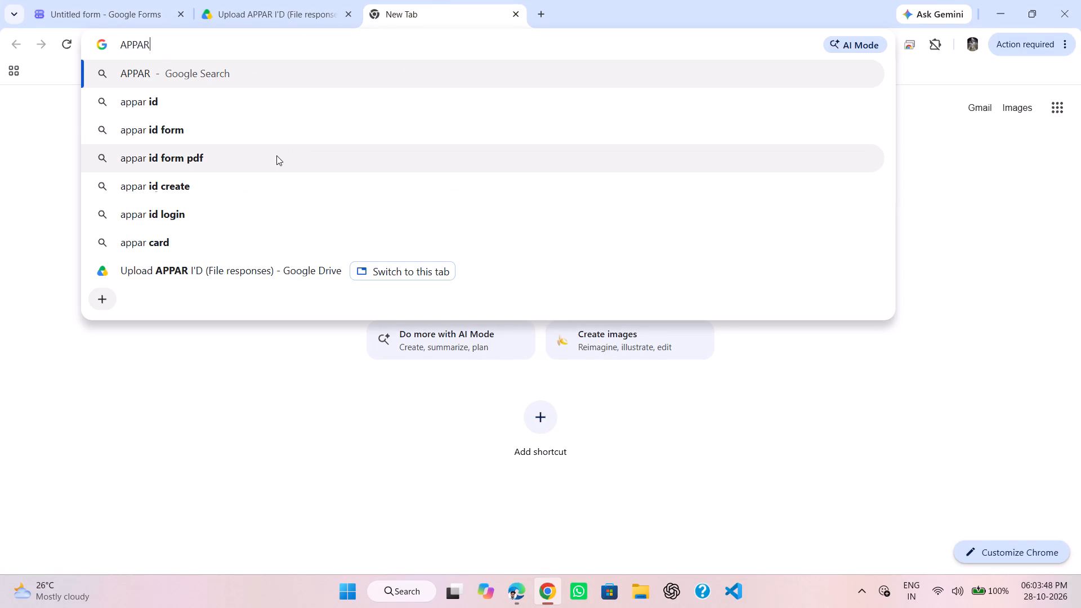
{"action": "left_click", "coordinate": [217, 138]}
{"action": "left_click", "coordinate": [276, 132]}
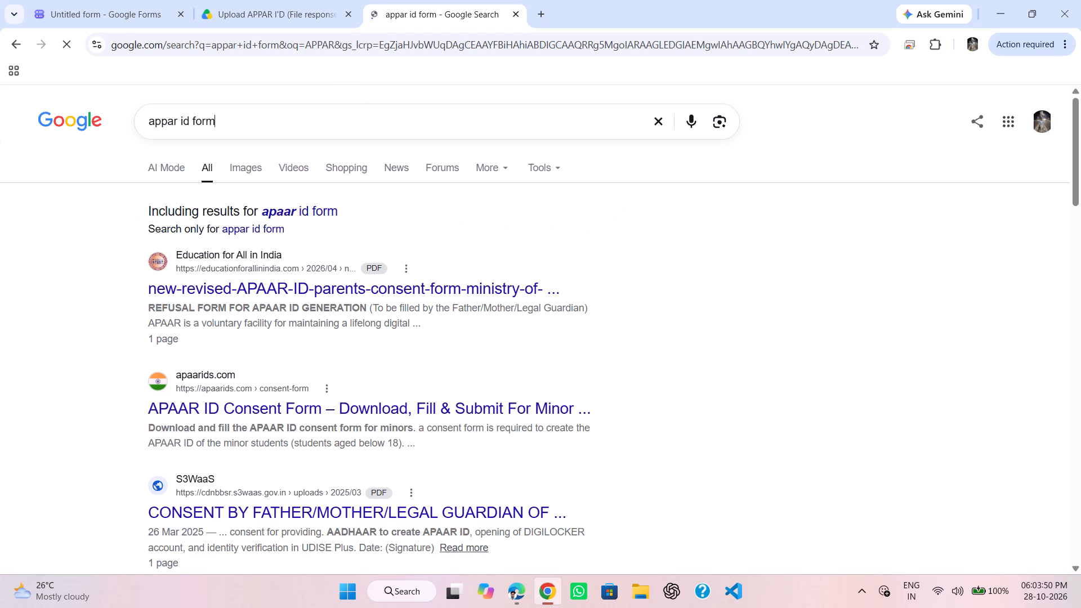
{"action": "left_click", "coordinate": [191, 120]}
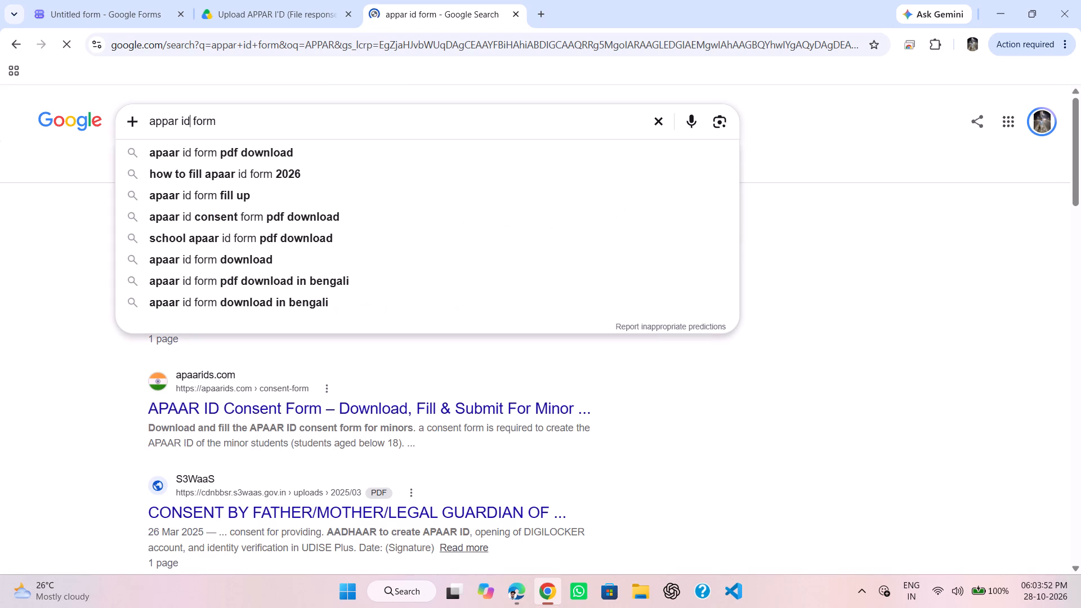
{"action": "key", "text": "space"}
{"action": "type", "text": "FULL"}
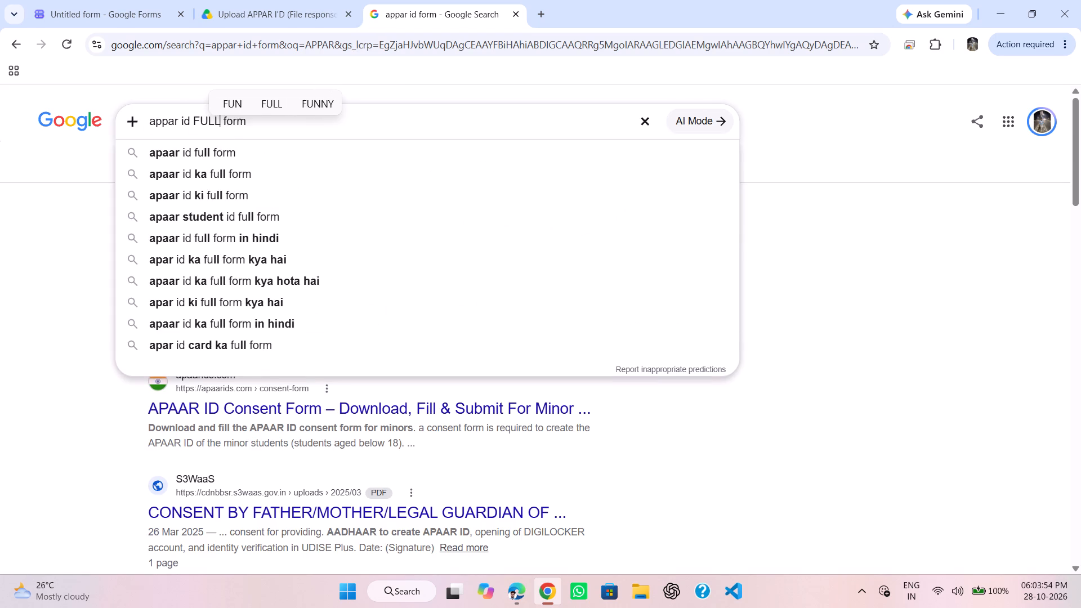
{"action": "left_click", "coordinate": [284, 127]}
{"action": "key", "text": "Return"}
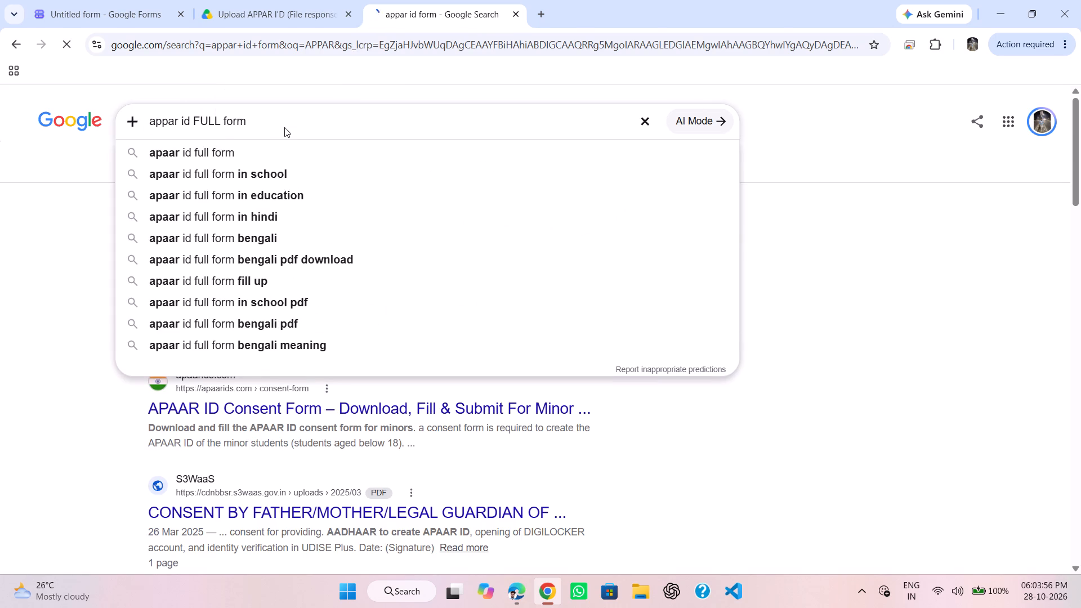
Copy "Automated Permanent Academic Account Registry" from the search result and replace the form description with it.
{"action": "triple_click", "coordinate": [301, 262]}
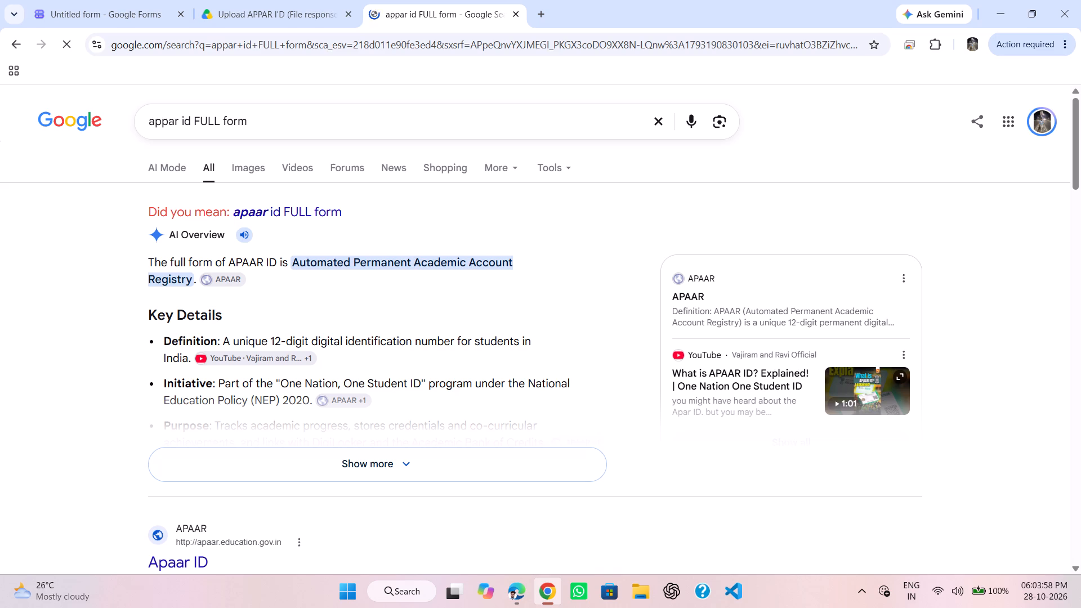
{"action": "left_click", "coordinate": [296, 269]}
{"action": "left_click_drag", "start_coordinate": [295, 263], "coordinate": [200, 285]}
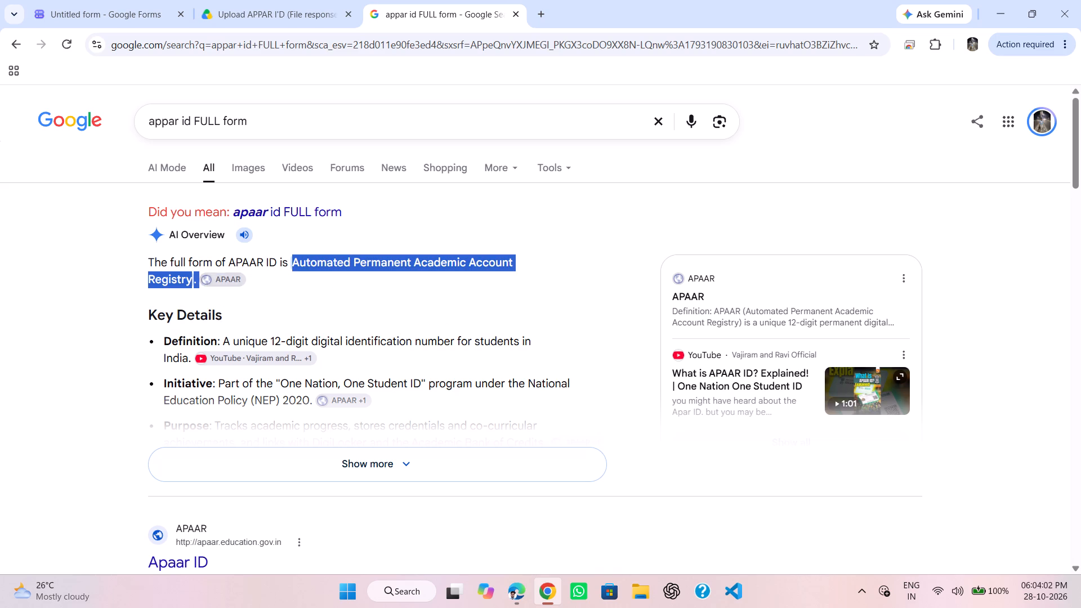
{"action": "left_click_drag", "start_coordinate": [200, 285], "coordinate": [191, 281]}
{"action": "key", "text": "ctrl+c"}
{"action": "left_click", "coordinate": [103, 16]}
{"action": "scroll", "coordinate": [314, 172], "scroll_direction": "up", "scroll_amount": 3}
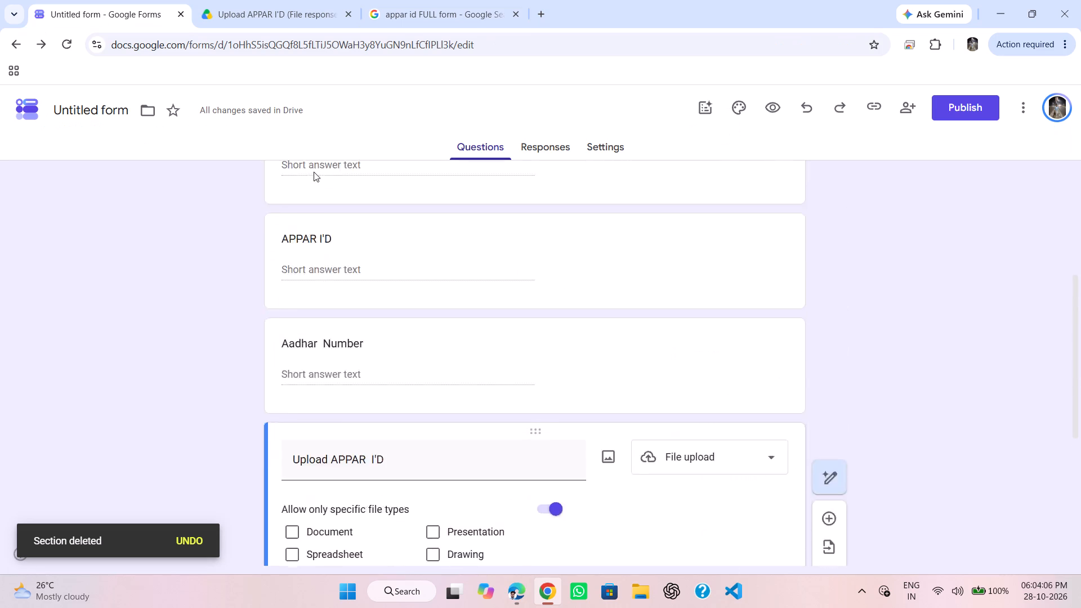
{"action": "scroll", "coordinate": [338, 254], "scroll_direction": "up", "scroll_amount": 4}
{"action": "left_click", "coordinate": [350, 229]}
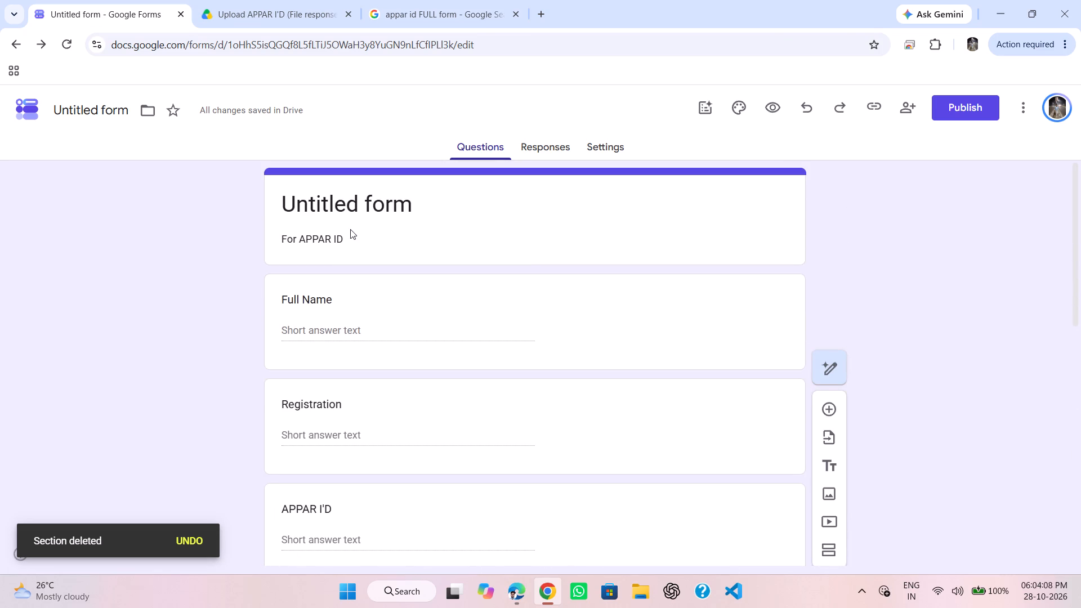
{"action": "left_click", "coordinate": [350, 270]}
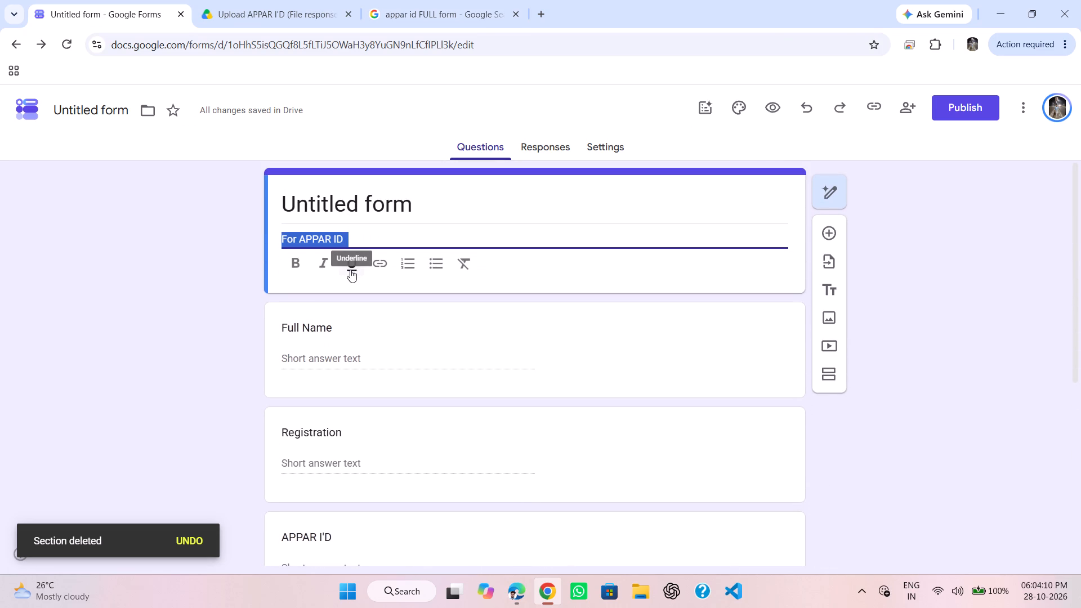
{"action": "key", "text": "ctrl+v"}
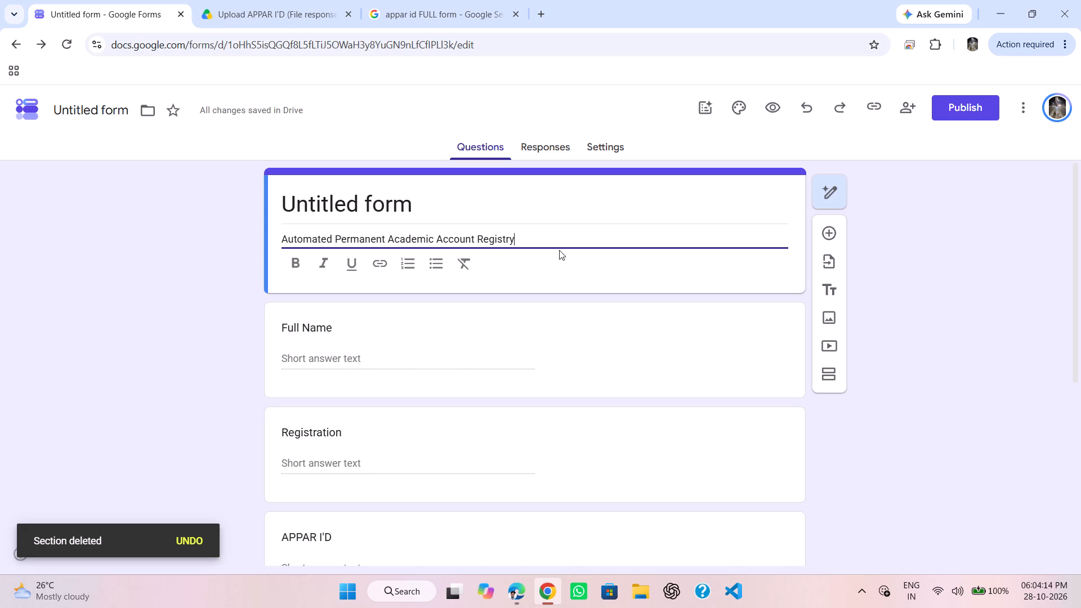
Copy the "Aadhar Number" question title and add a space at the end of the "APPAR I'D" question title.
{"action": "scroll", "coordinate": [559, 250], "scroll_direction": "down", "scroll_amount": 2}
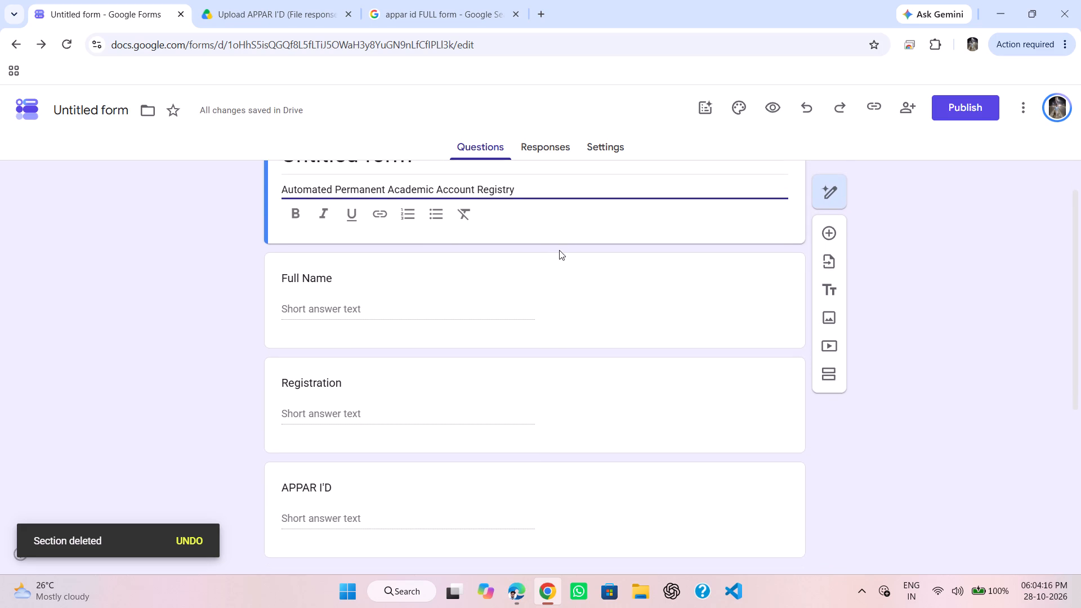
{"action": "scroll", "coordinate": [559, 250], "scroll_direction": "down", "scroll_amount": 2}
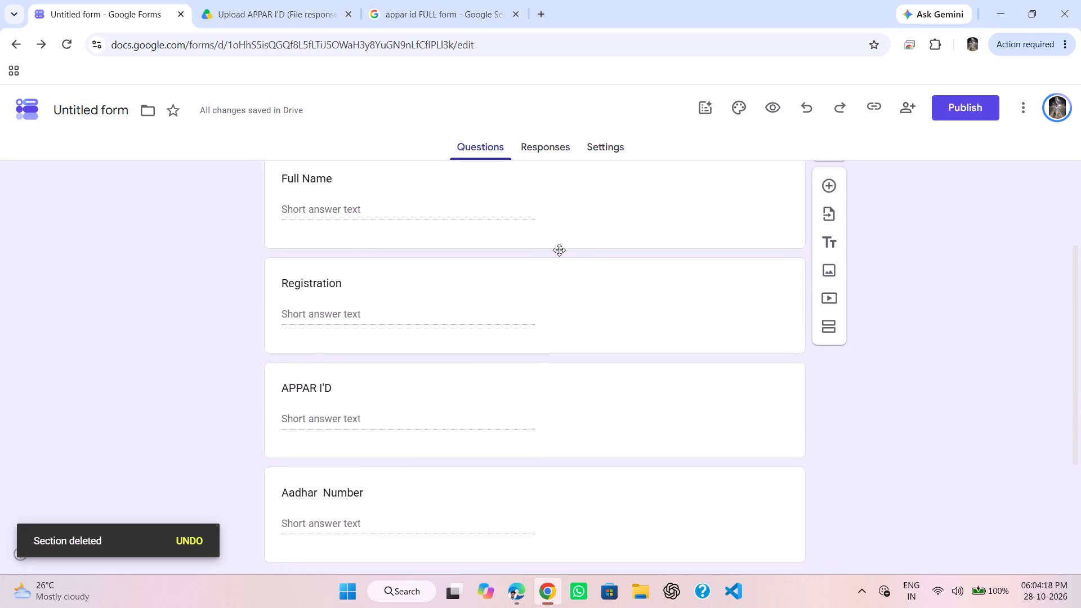
{"action": "scroll", "coordinate": [559, 250], "scroll_direction": "down", "scroll_amount": 1}
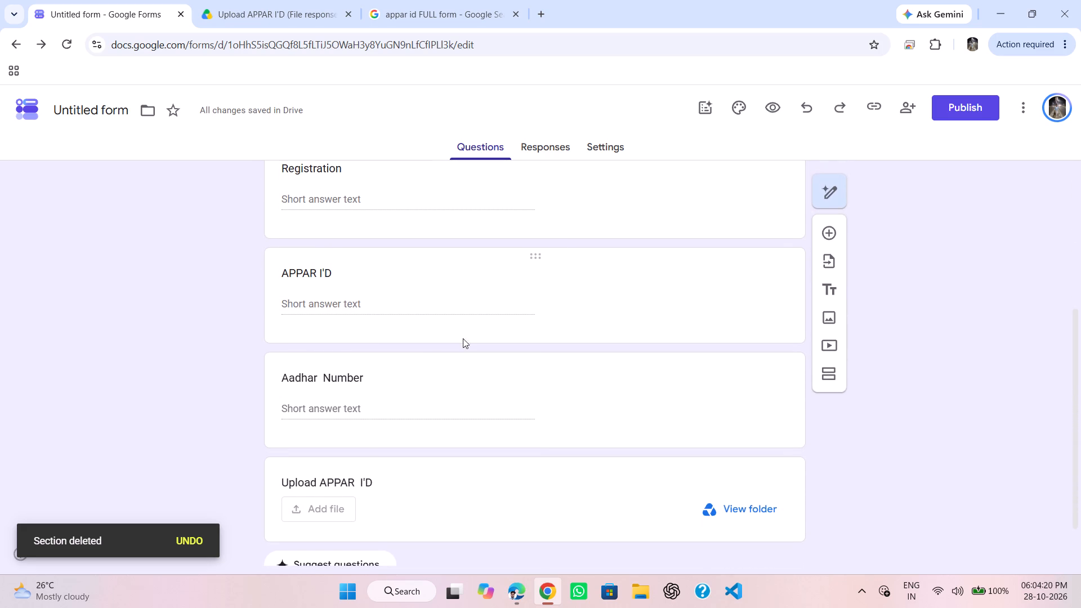
{"action": "left_click_drag", "start_coordinate": [362, 379], "coordinate": [340, 379]}
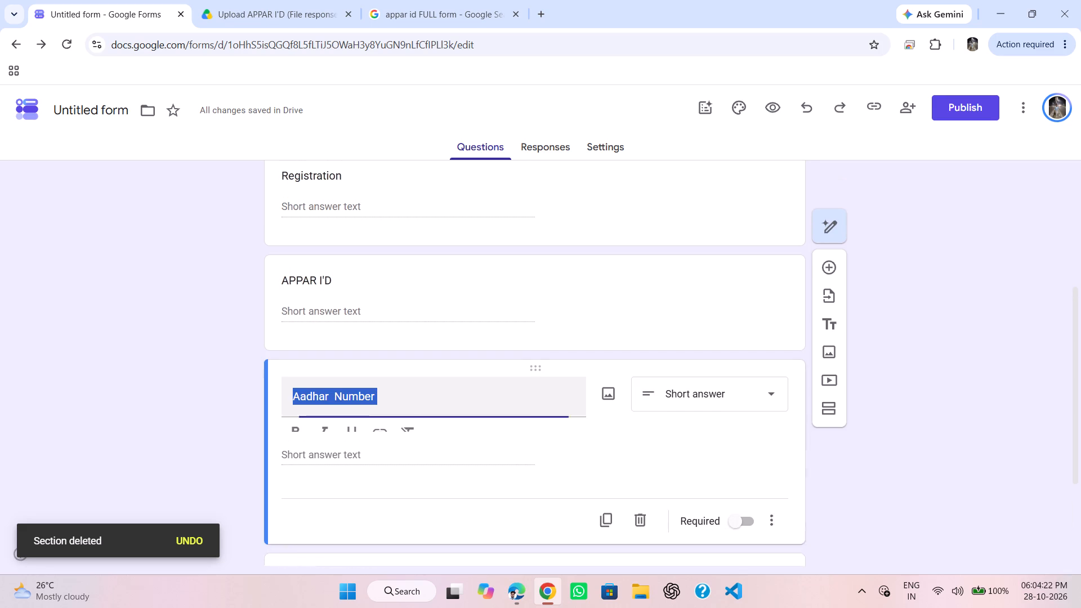
{"action": "left_click_drag", "start_coordinate": [340, 379], "coordinate": [307, 381]}
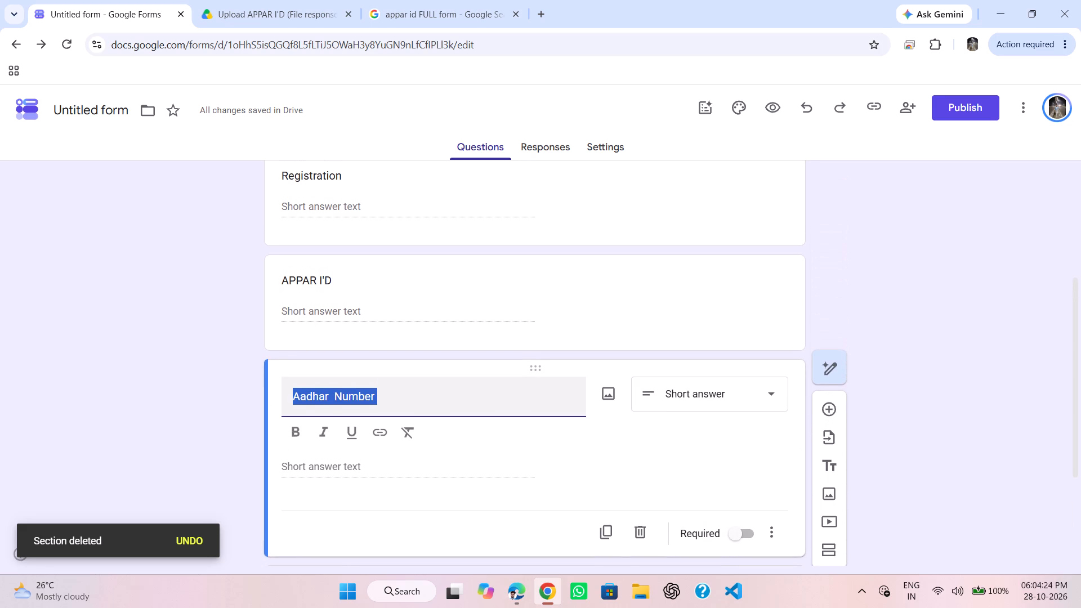
{"action": "key", "text": "ctrl+c"}
{"action": "left_click", "coordinate": [350, 278]}
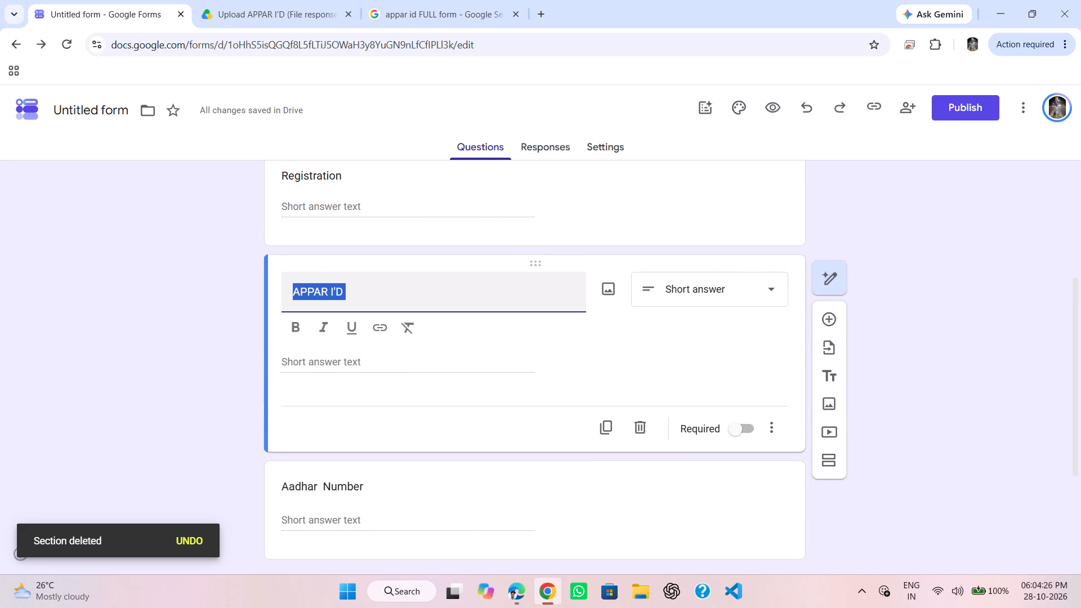
{"action": "left_click", "coordinate": [360, 293]}
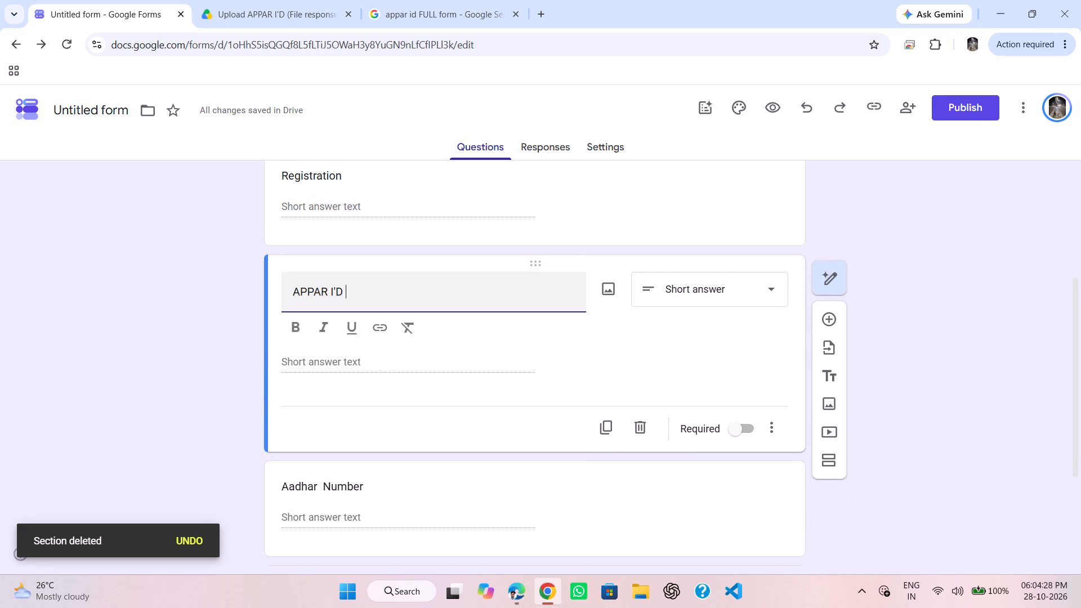
{"action": "key", "text": "space"}
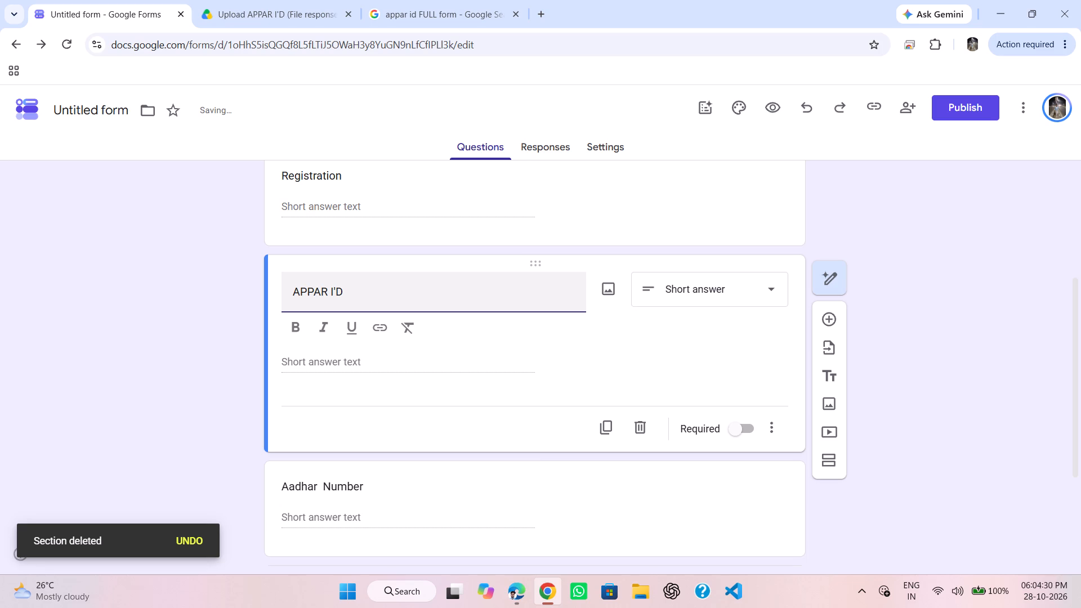
Delete the "Aadhar Number" question from the form.
{"action": "left_click", "coordinate": [512, 497]}
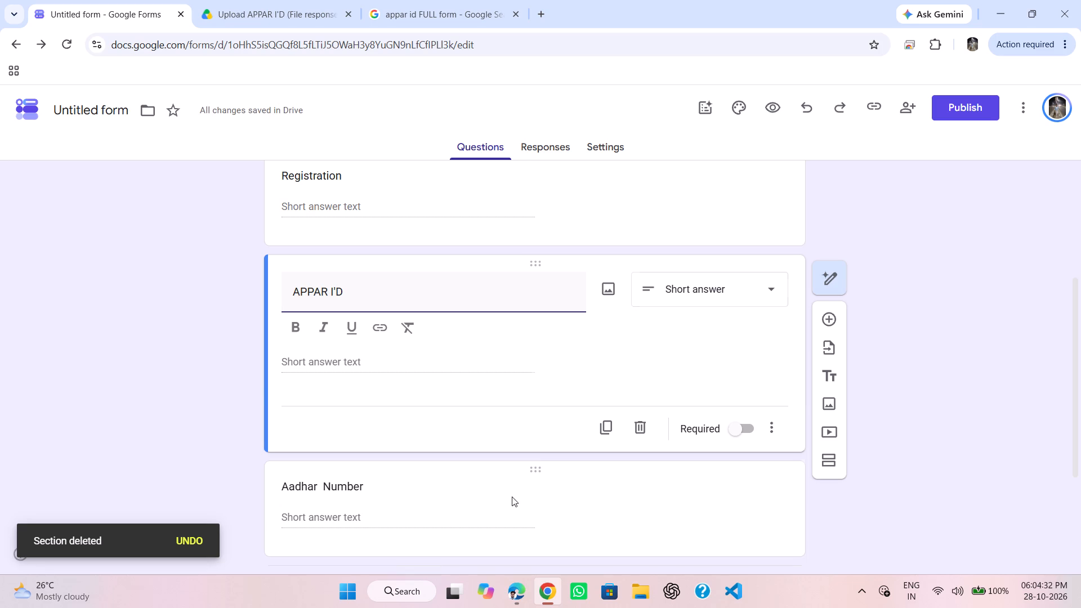
{"action": "scroll", "coordinate": [512, 497], "scroll_direction": "down", "scroll_amount": 2}
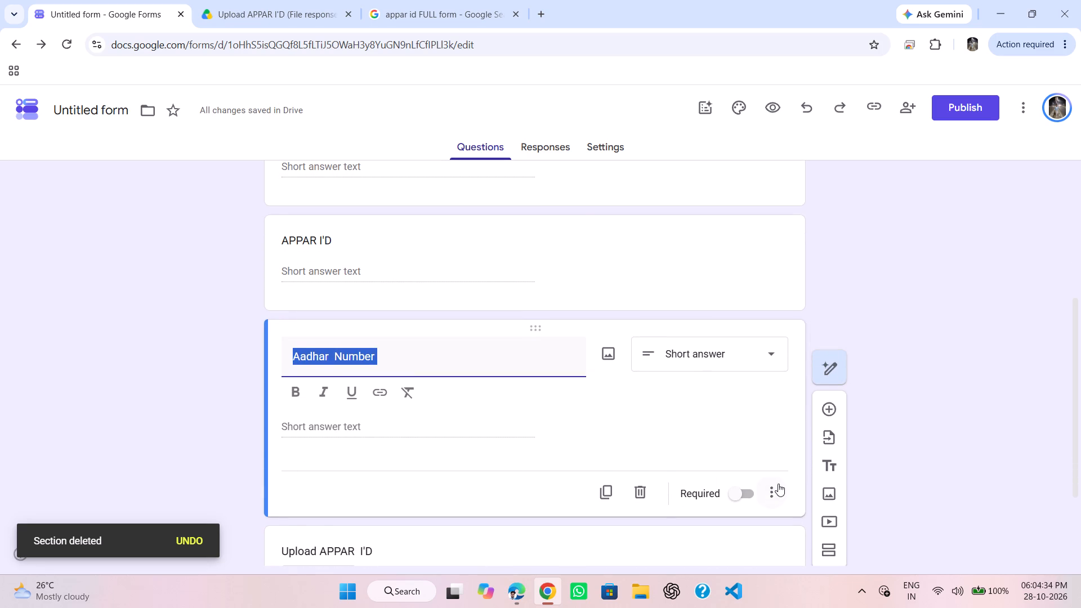
{"action": "left_click", "coordinate": [775, 488]}
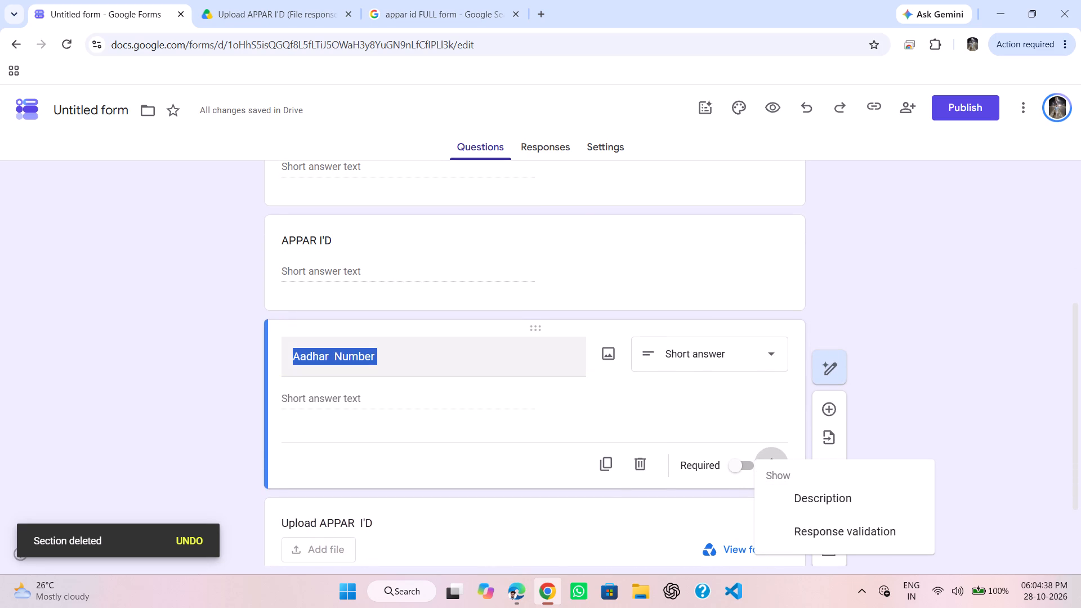
{"action": "key", "text": "BackSpace"}
{"action": "left_click", "coordinate": [642, 459]}
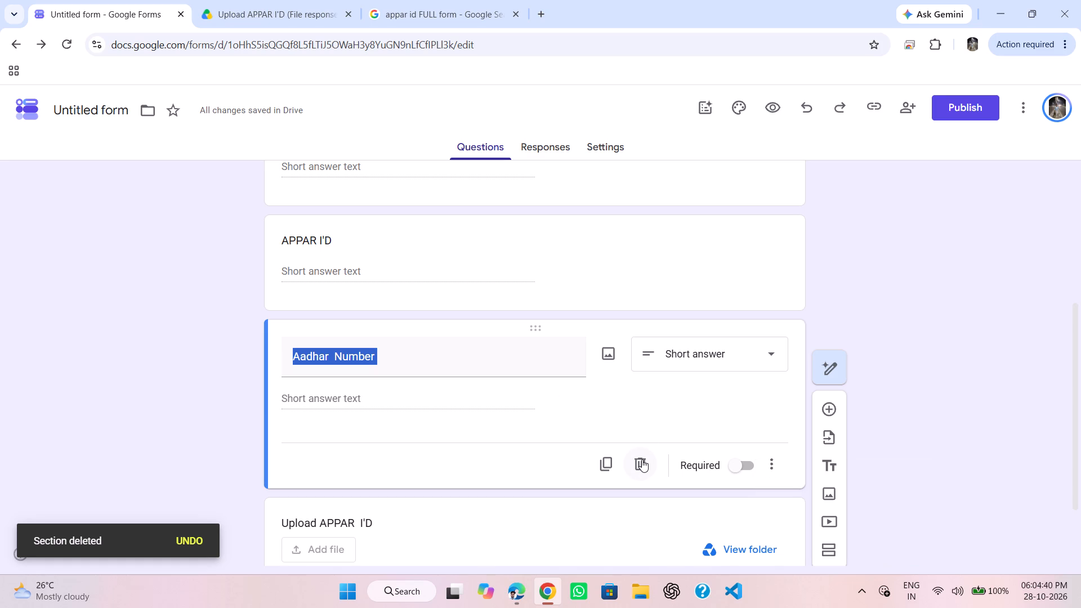
{"action": "left_click", "coordinate": [640, 459]}
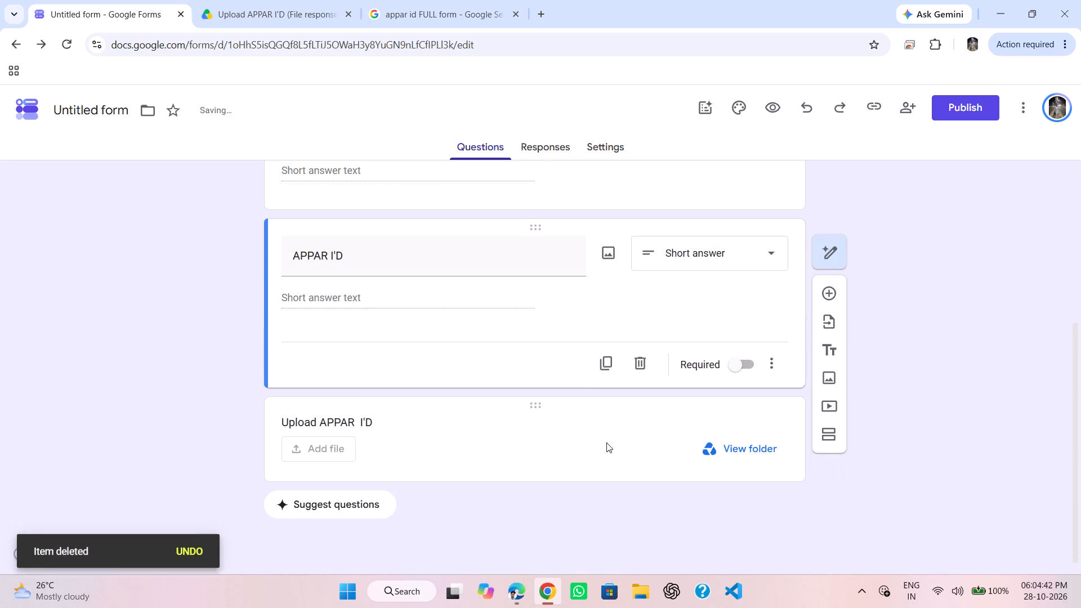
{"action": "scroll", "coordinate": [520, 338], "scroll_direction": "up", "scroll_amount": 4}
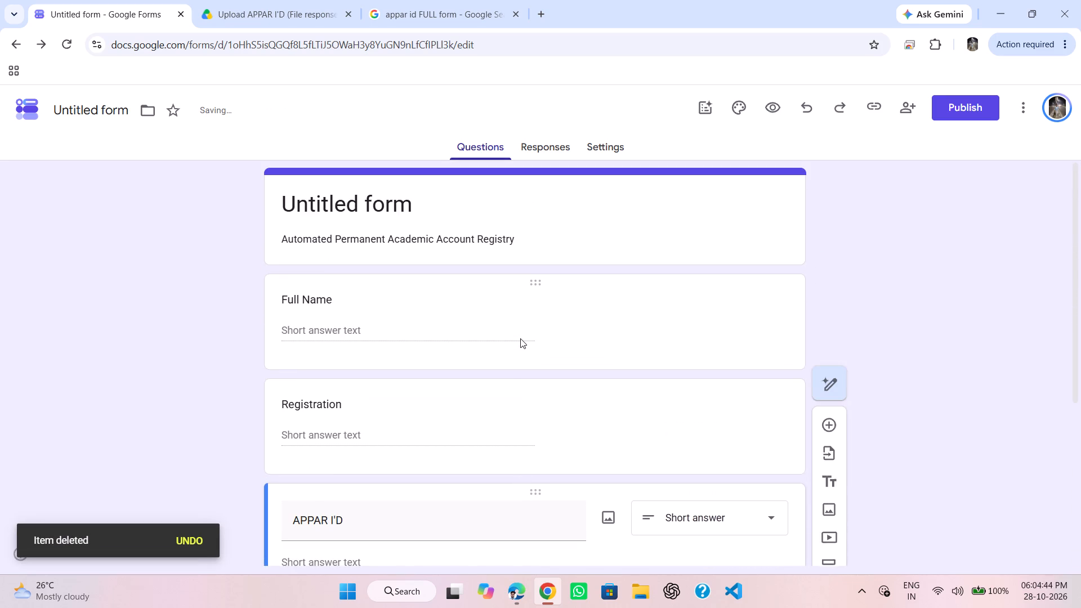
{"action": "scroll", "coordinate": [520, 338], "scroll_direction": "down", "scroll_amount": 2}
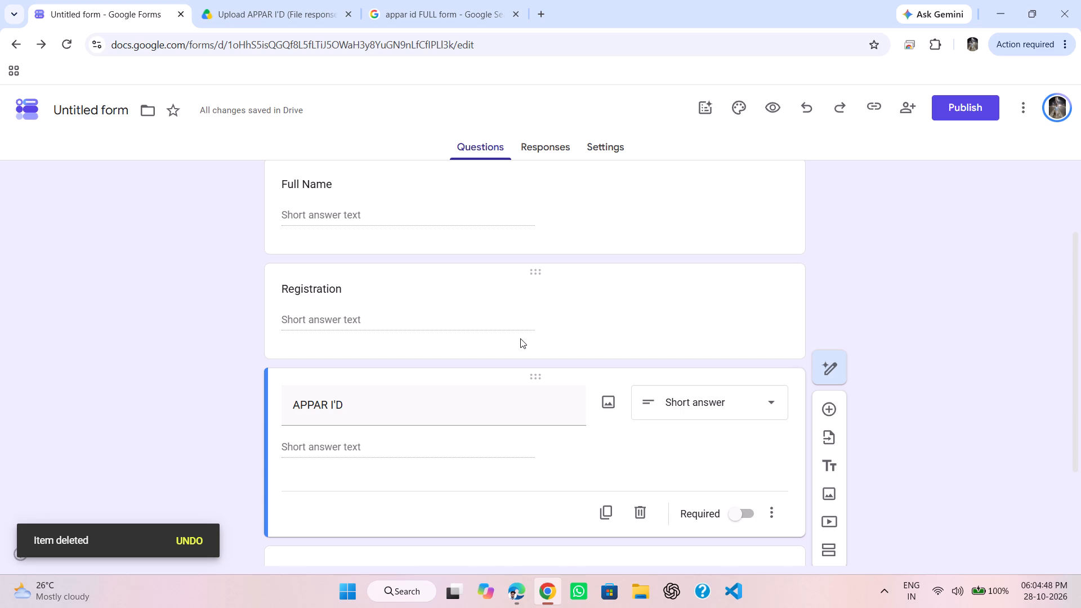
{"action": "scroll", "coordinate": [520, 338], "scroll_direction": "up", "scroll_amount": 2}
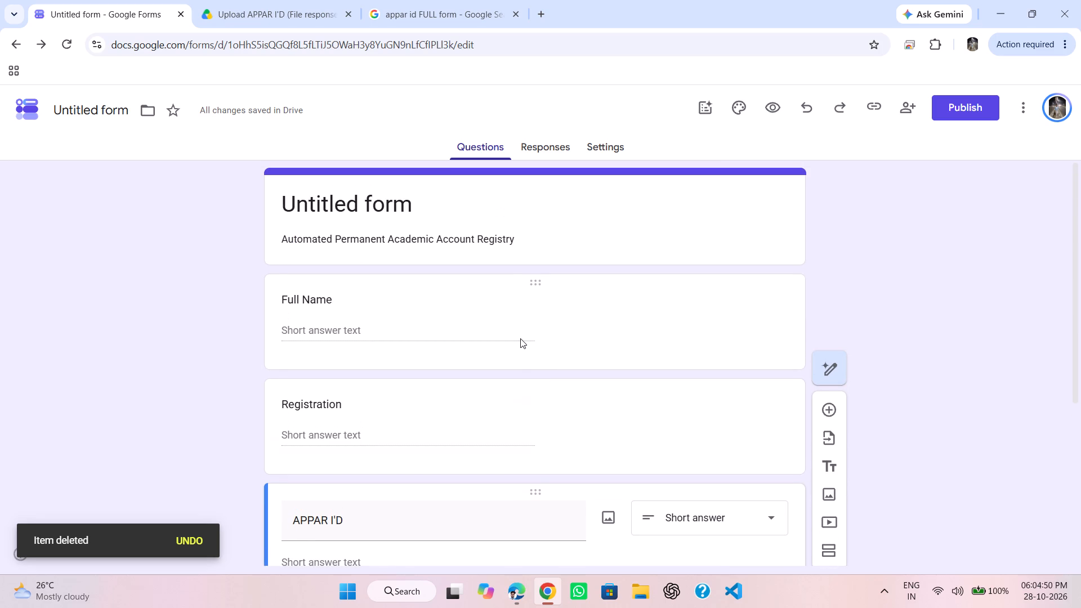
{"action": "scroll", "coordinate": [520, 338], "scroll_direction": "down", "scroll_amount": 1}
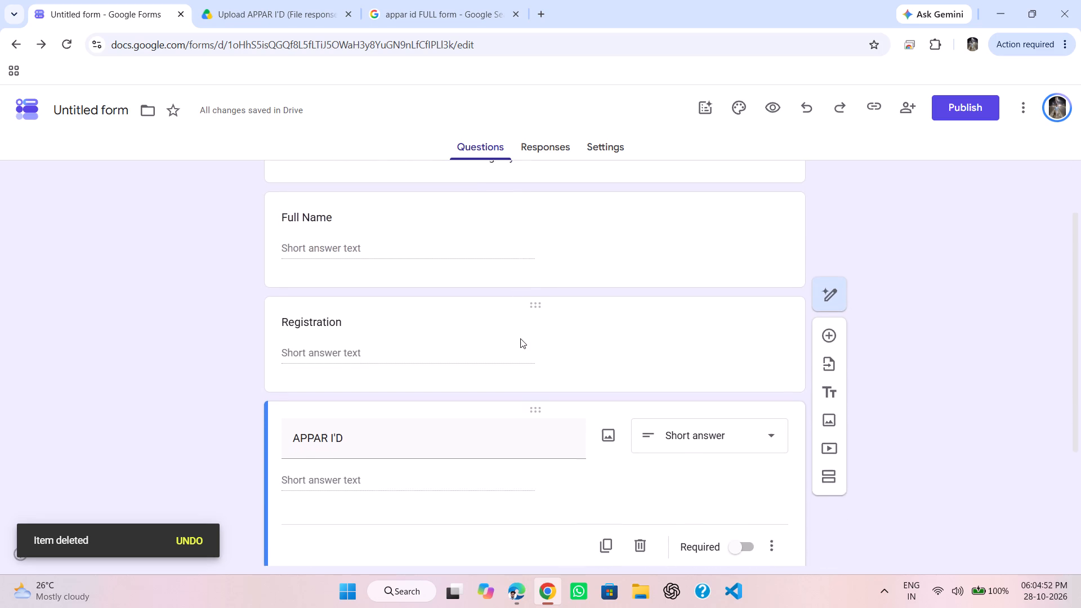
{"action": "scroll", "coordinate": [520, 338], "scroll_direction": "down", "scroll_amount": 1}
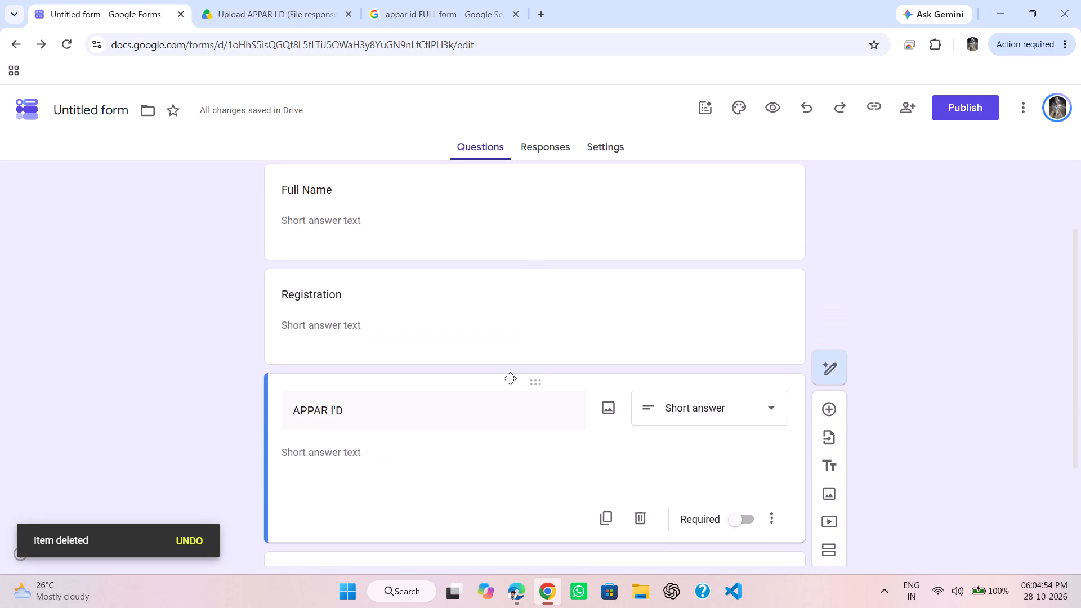
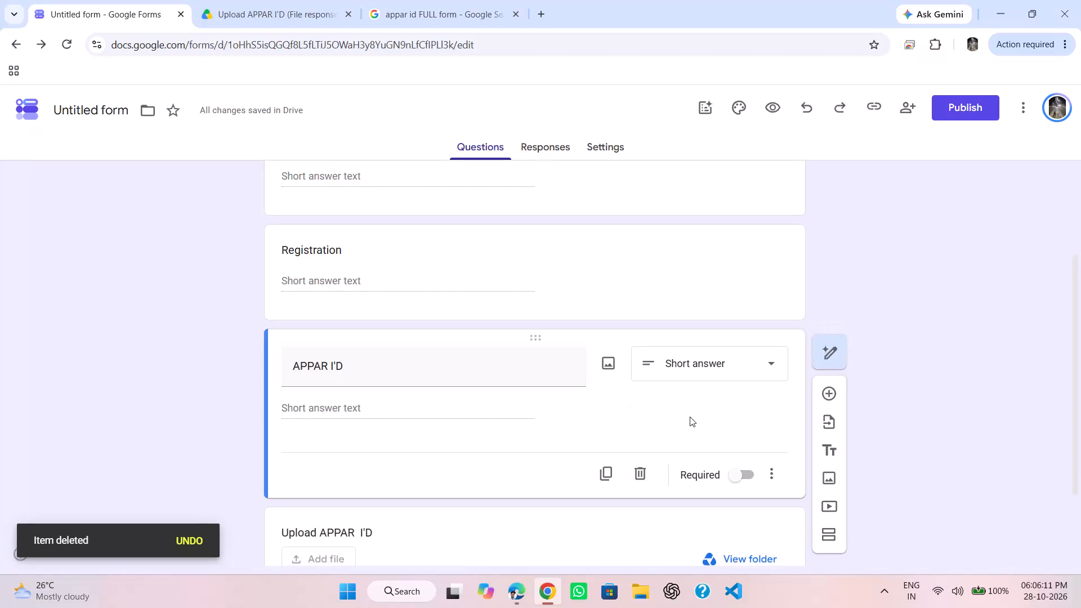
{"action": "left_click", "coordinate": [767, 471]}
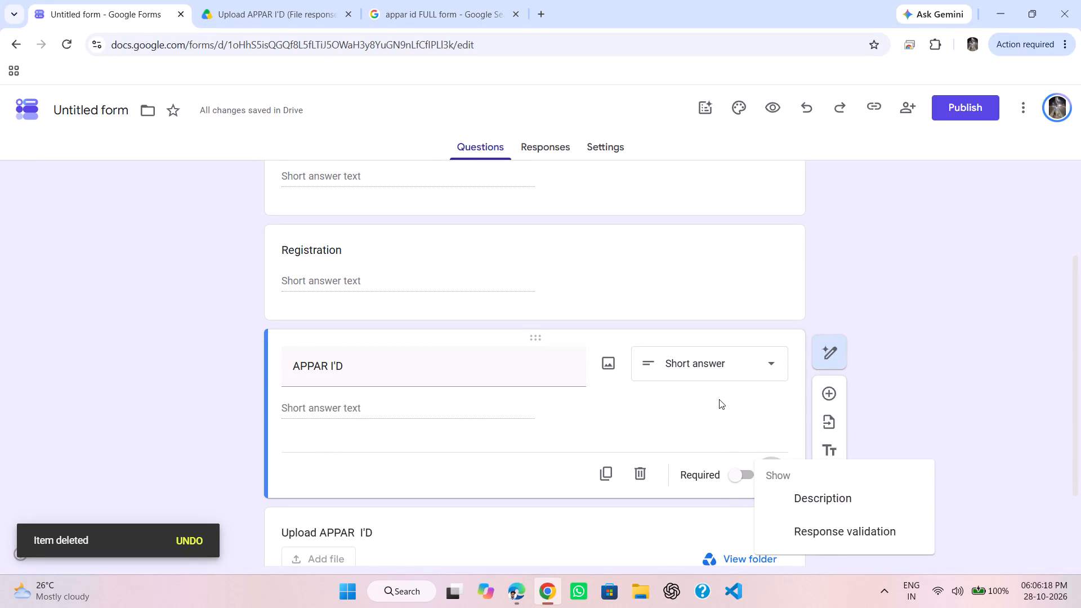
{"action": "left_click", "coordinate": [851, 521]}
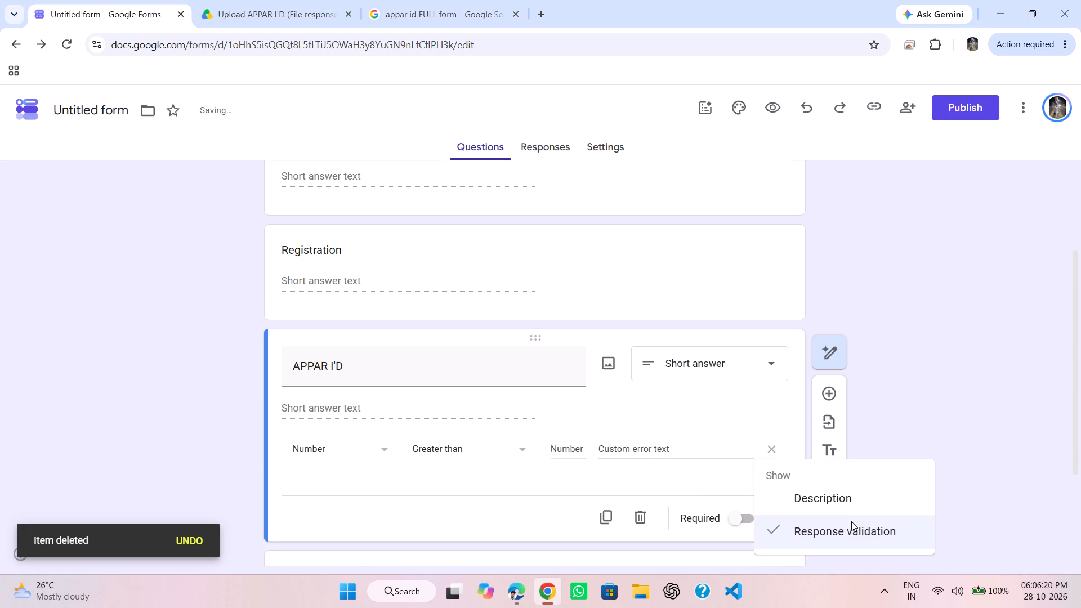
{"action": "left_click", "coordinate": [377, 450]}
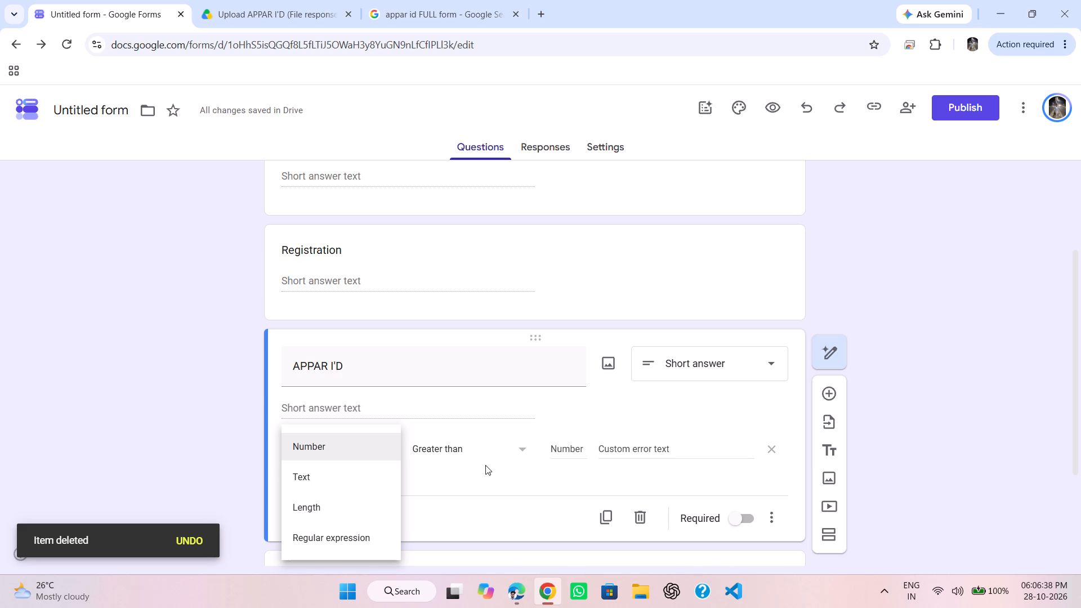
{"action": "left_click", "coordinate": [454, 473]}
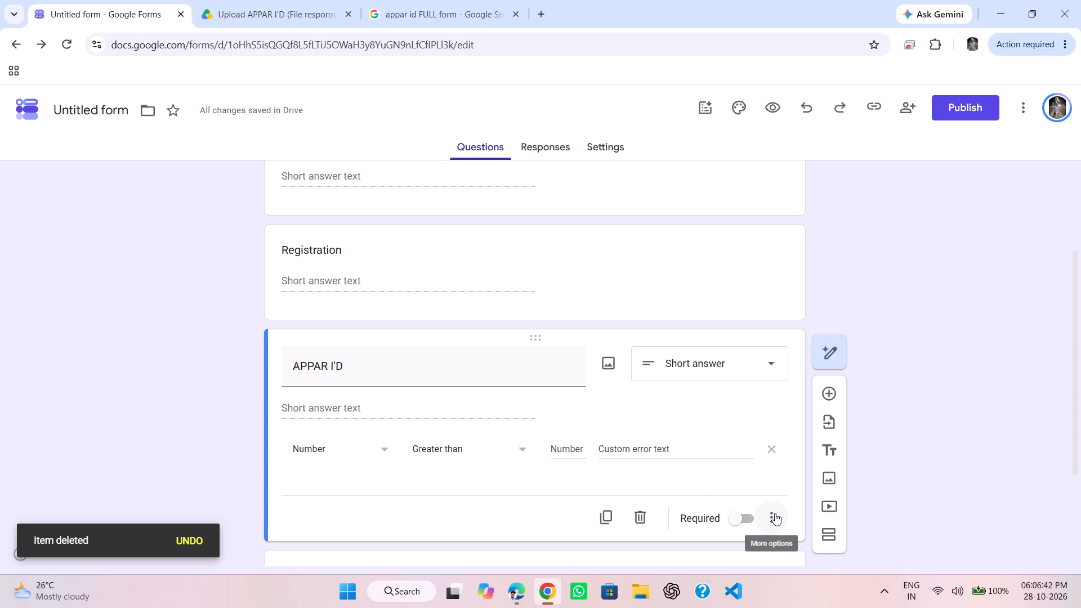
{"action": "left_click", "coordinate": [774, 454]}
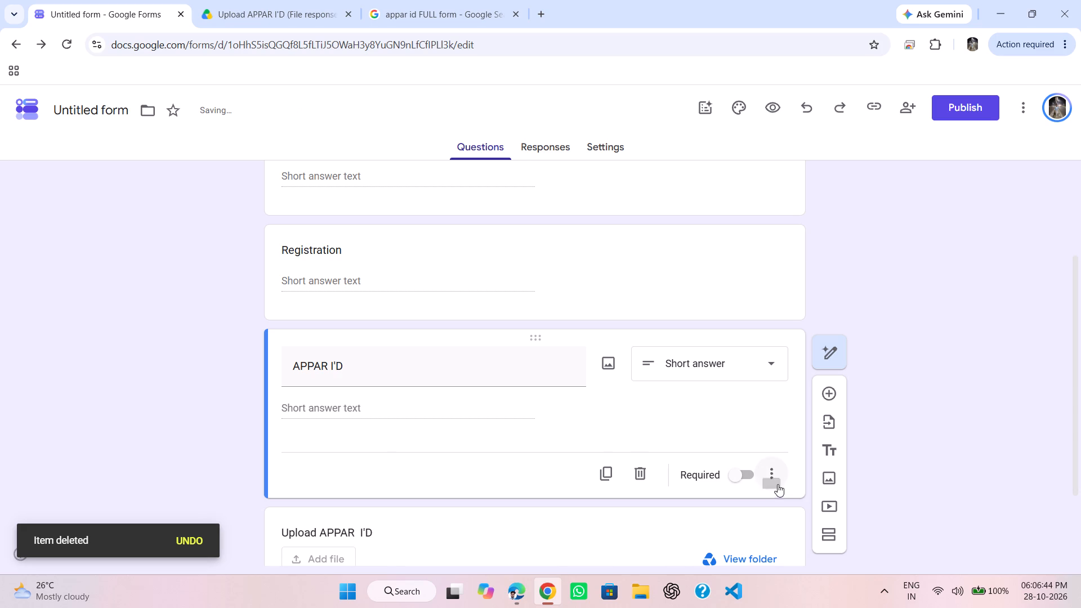
Add response validation to the "APPAR I'D" question, set to Regular expression and Matches, and open its pattern for entry.
{"action": "left_click", "coordinate": [778, 483]}
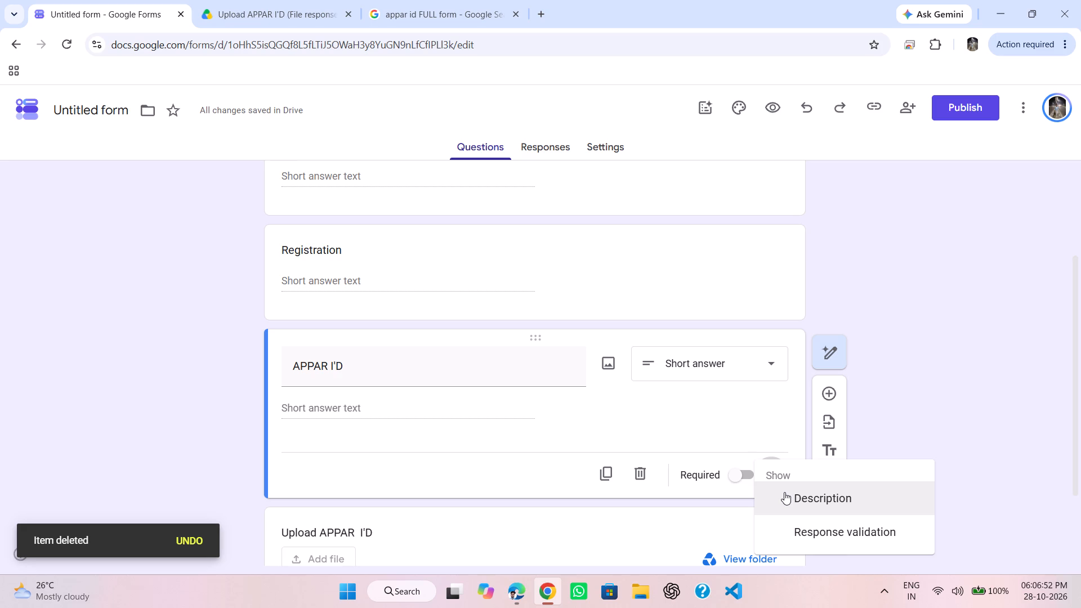
{"action": "left_click", "coordinate": [820, 532]}
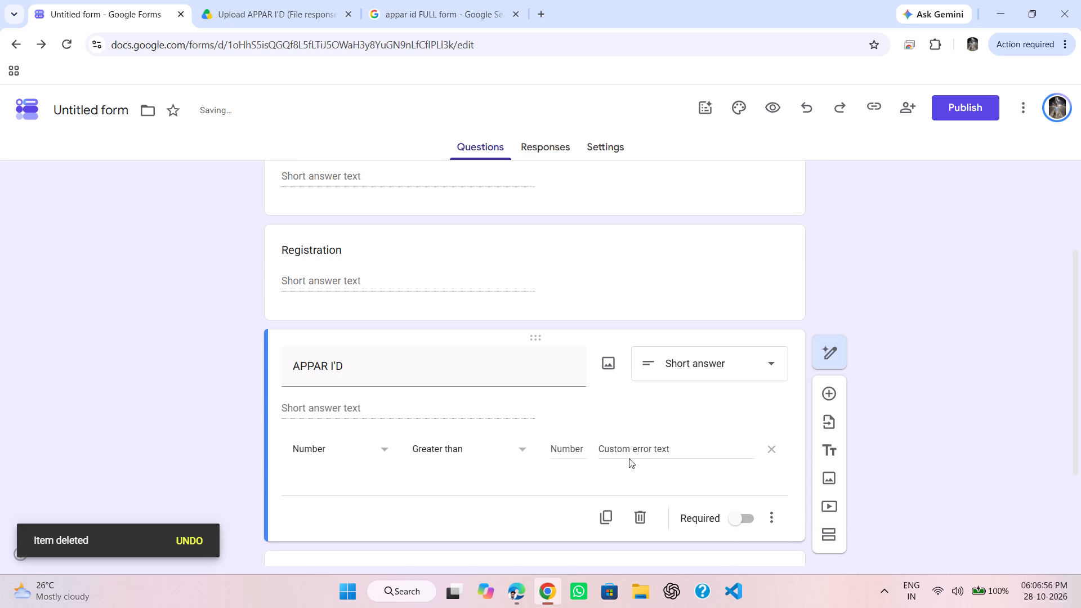
{"action": "left_click", "coordinate": [383, 450]}
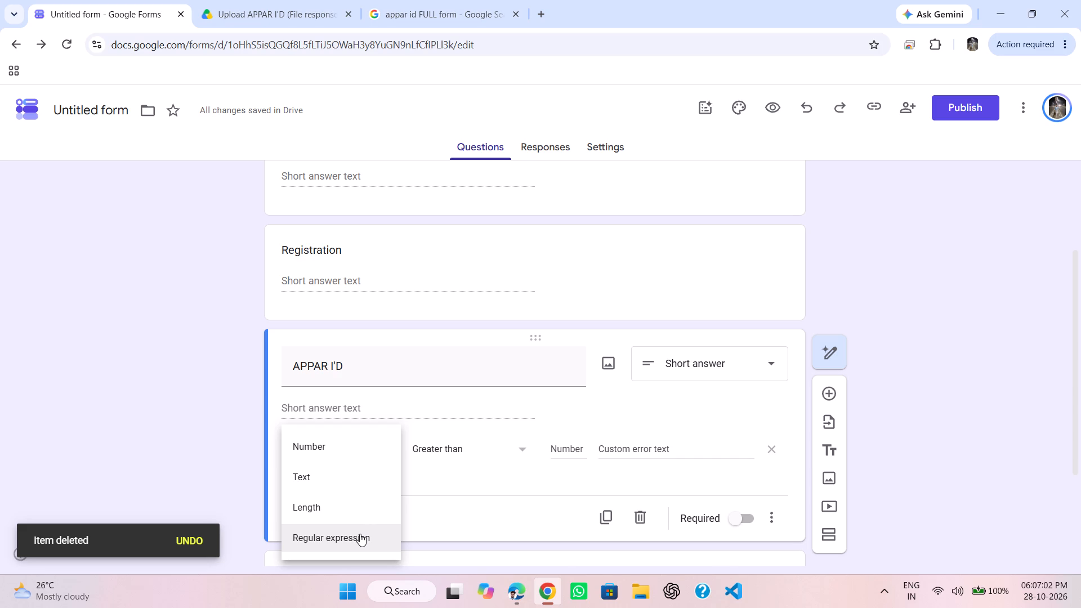
{"action": "left_click", "coordinate": [360, 534]}
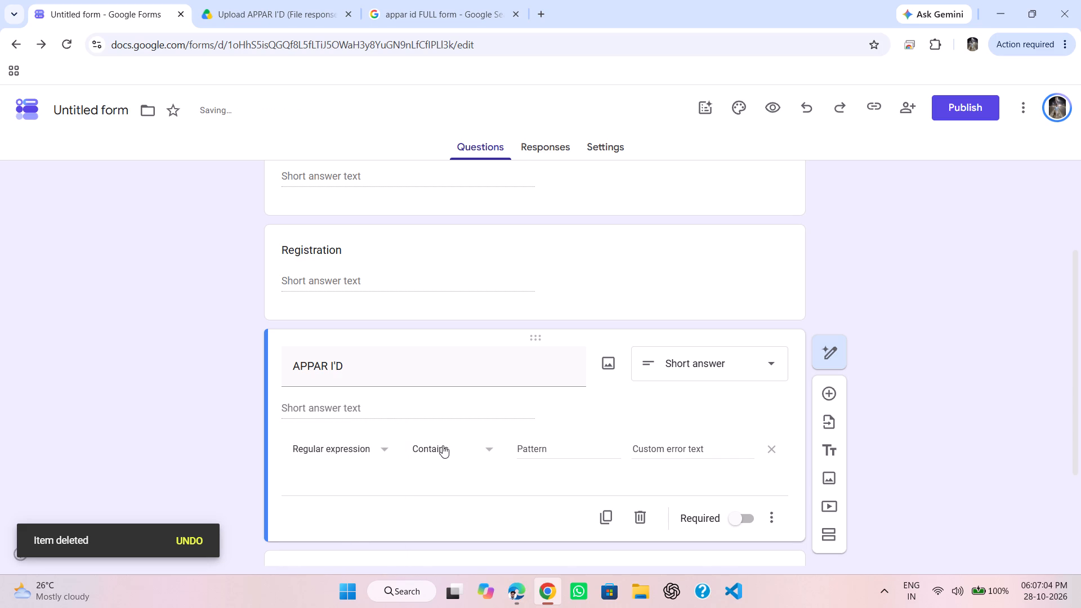
{"action": "left_click", "coordinate": [444, 446]}
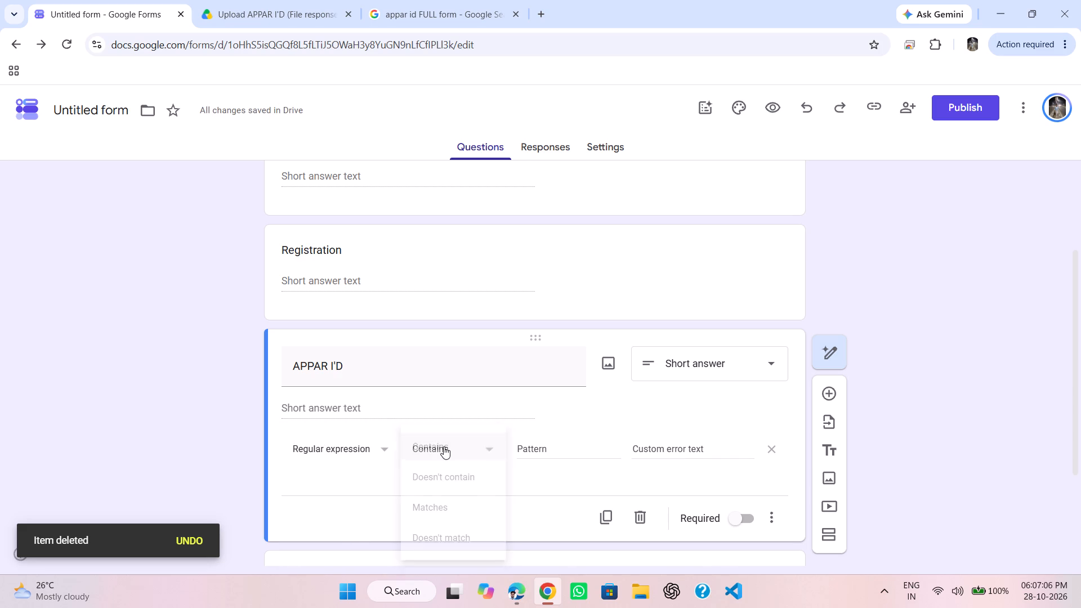
{"action": "left_click", "coordinate": [437, 503]}
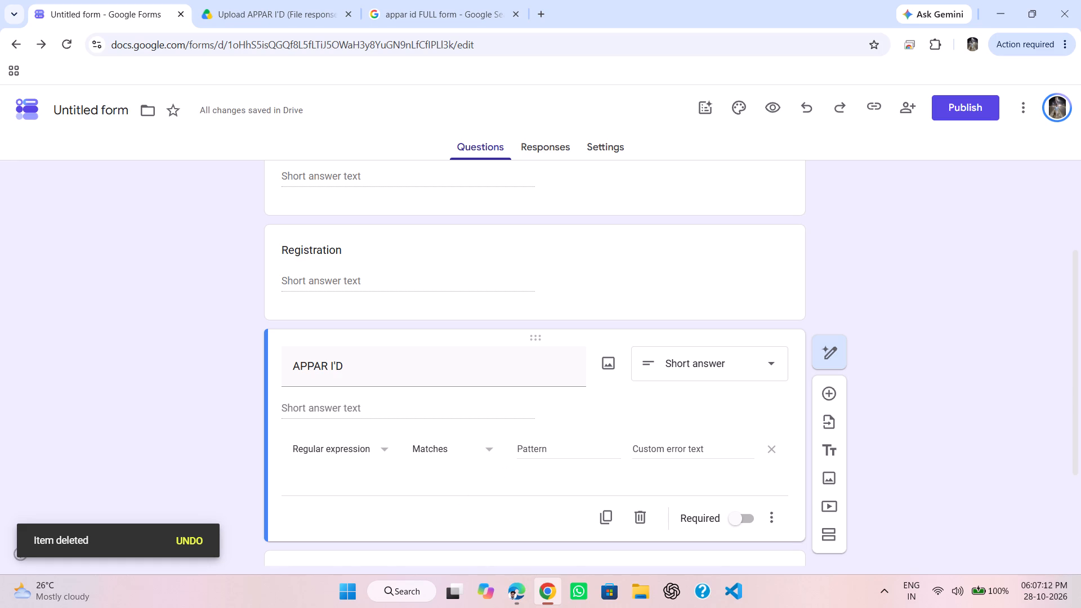
{"action": "left_click", "coordinate": [528, 448]}
{"action": "left_click", "coordinate": [560, 445]}
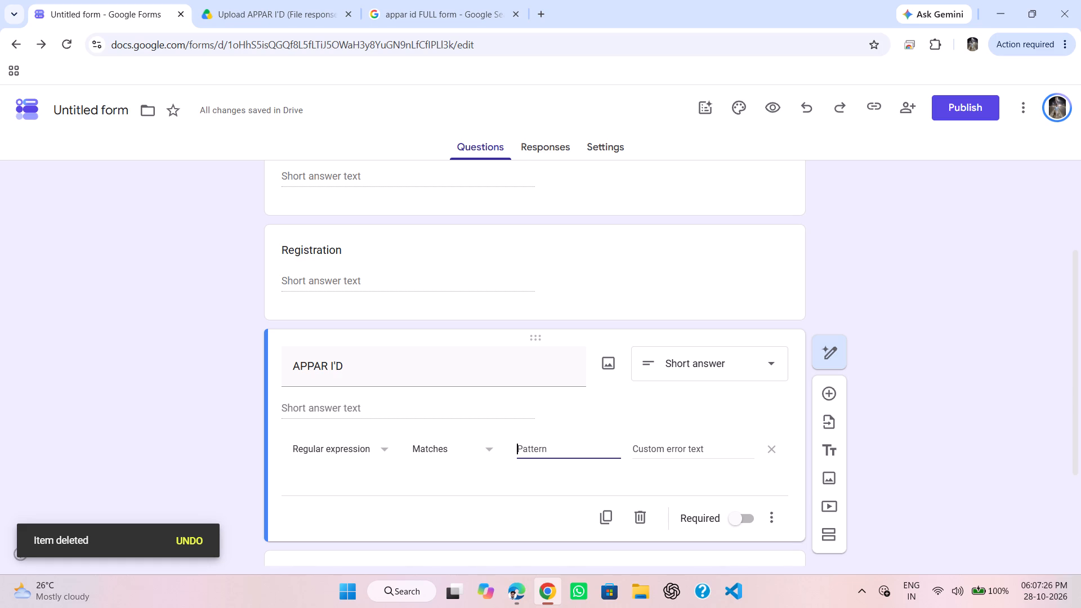
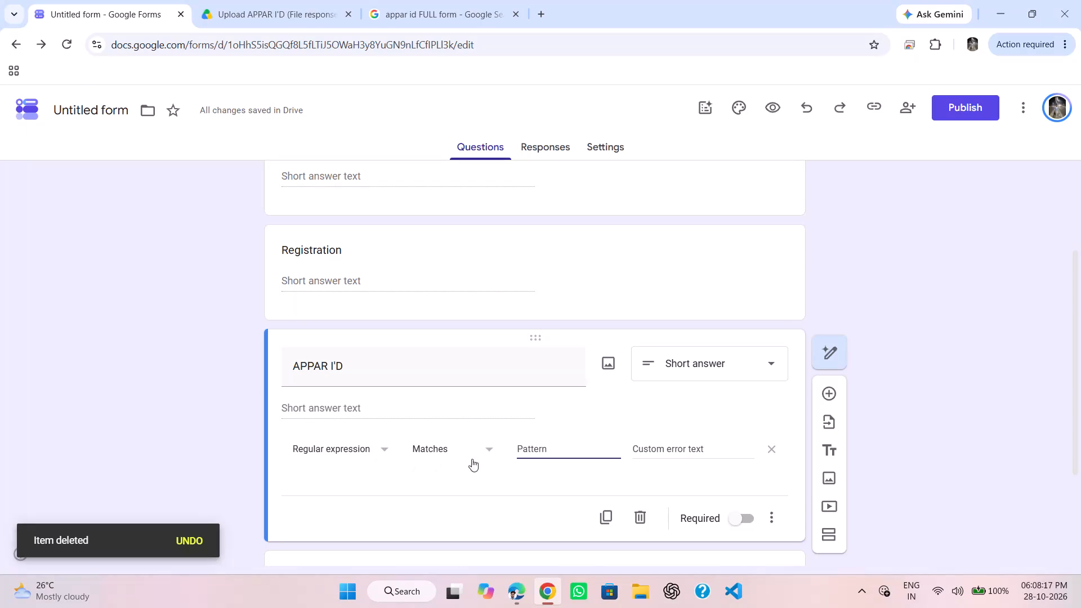
Set the validation pattern of the "APPAR I'D" question to ^[0-9]{12}$, removing the stray bullet before it.
{"action": "left_click", "coordinate": [527, 445]}
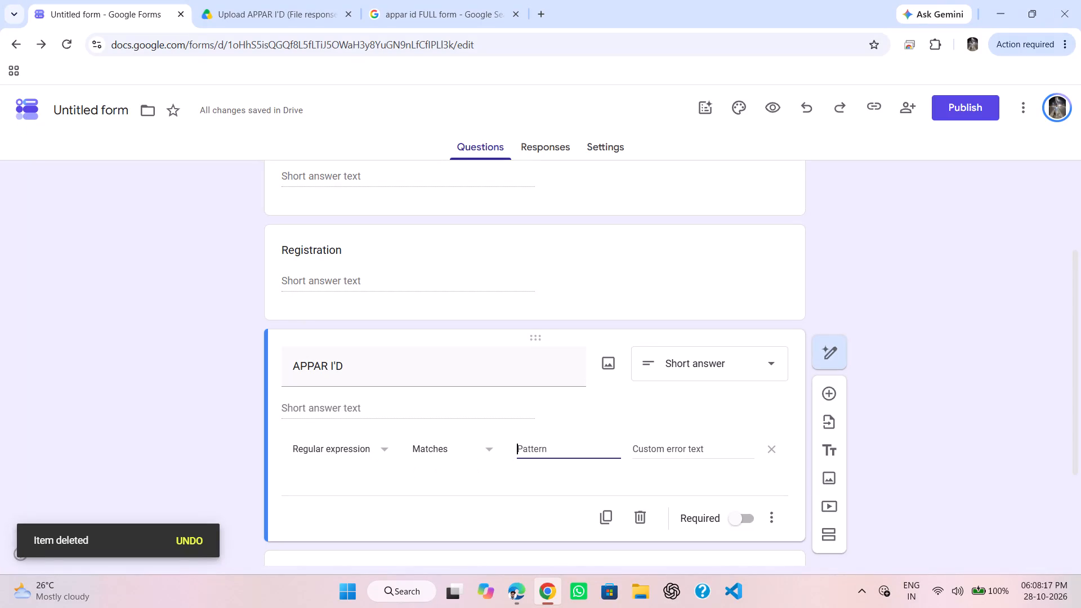
{"action": "double_click", "coordinate": [527, 445]}
{"action": "double_click", "coordinate": [544, 445]}
{"action": "key", "text": "ctrl+v"}
{"action": "left_click", "coordinate": [522, 445]}
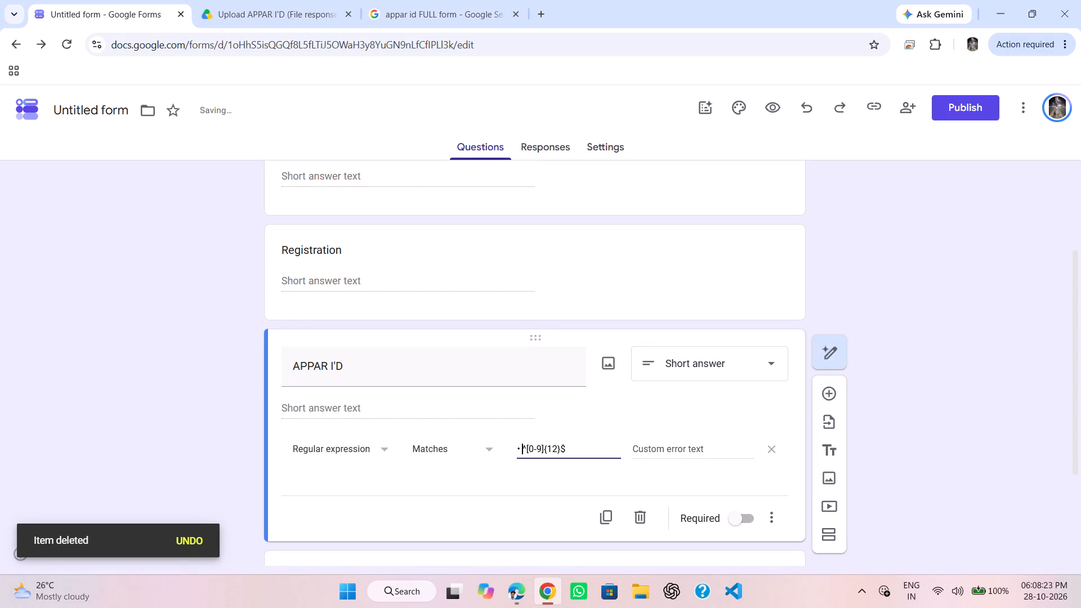
{"action": "key", "text": "BackSpace"}
{"action": "key", "text": "BackSpace"}
Enter the custom error text "Please enter the correct 12 - digit APPAR ID" for the "APPAR I'D" validation.
{"action": "left_click", "coordinate": [721, 445]}
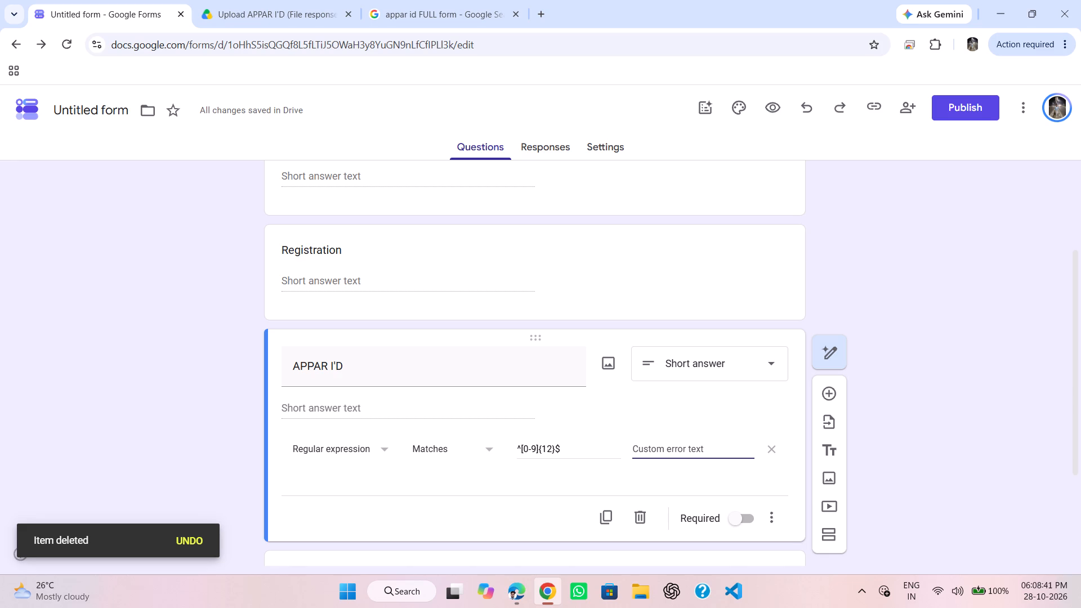
{"action": "key", "text": "p"}
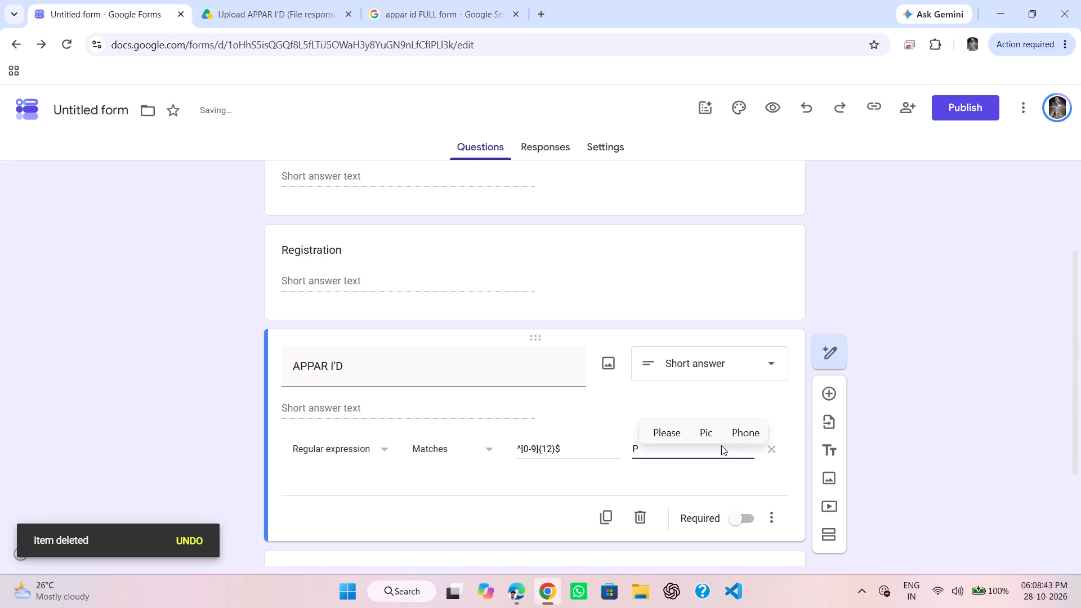
{"action": "key", "text": "l"}
{"action": "type", "text": "ease"}
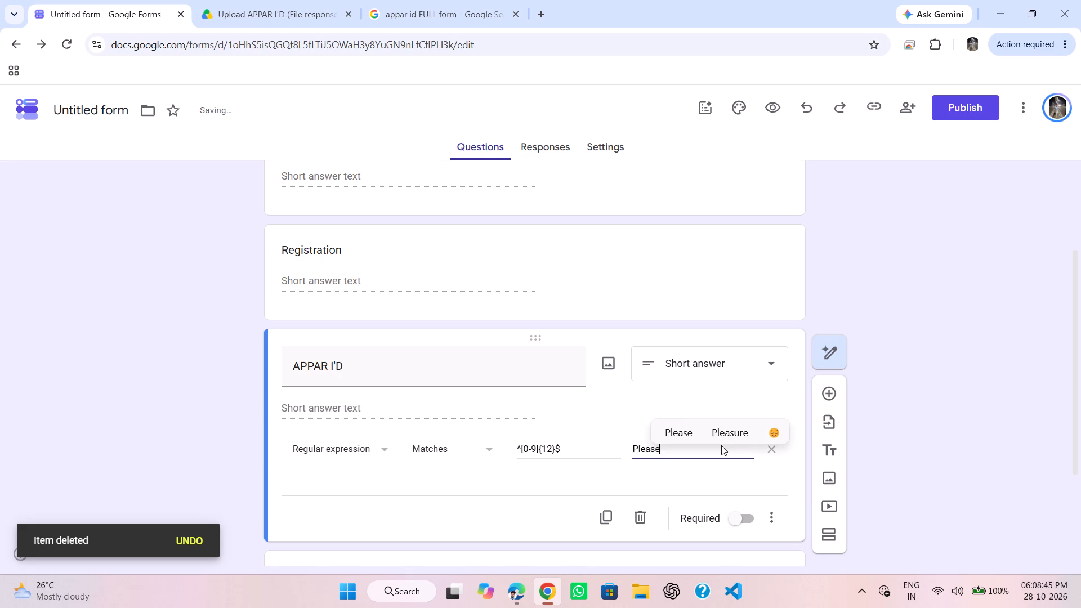
{"action": "key", "text": "space"}
{"action": "key", "text": "e"}
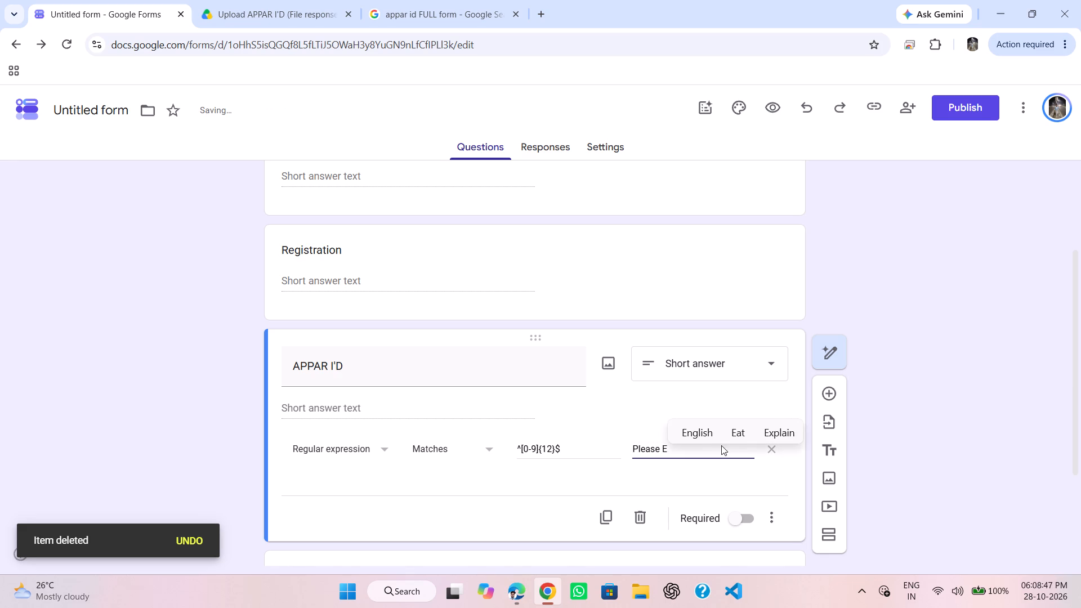
{"action": "type", "text": "nter"}
{"action": "key", "text": "space"}
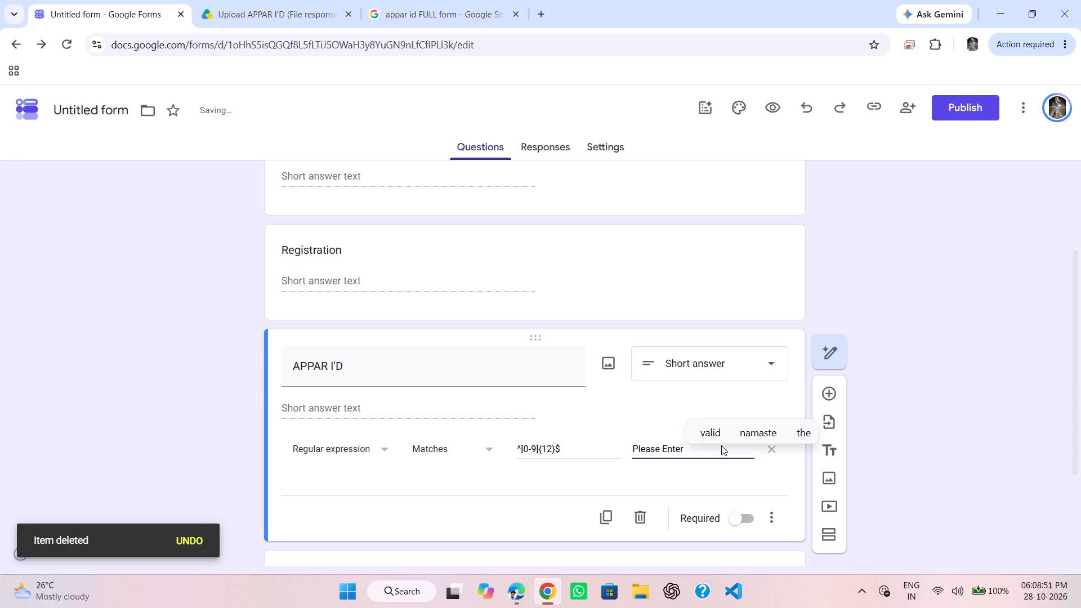
{"action": "left_click", "coordinate": [672, 442]}
{"action": "left_click", "coordinate": [668, 447]}
{"action": "key", "text": "BackSpace"}
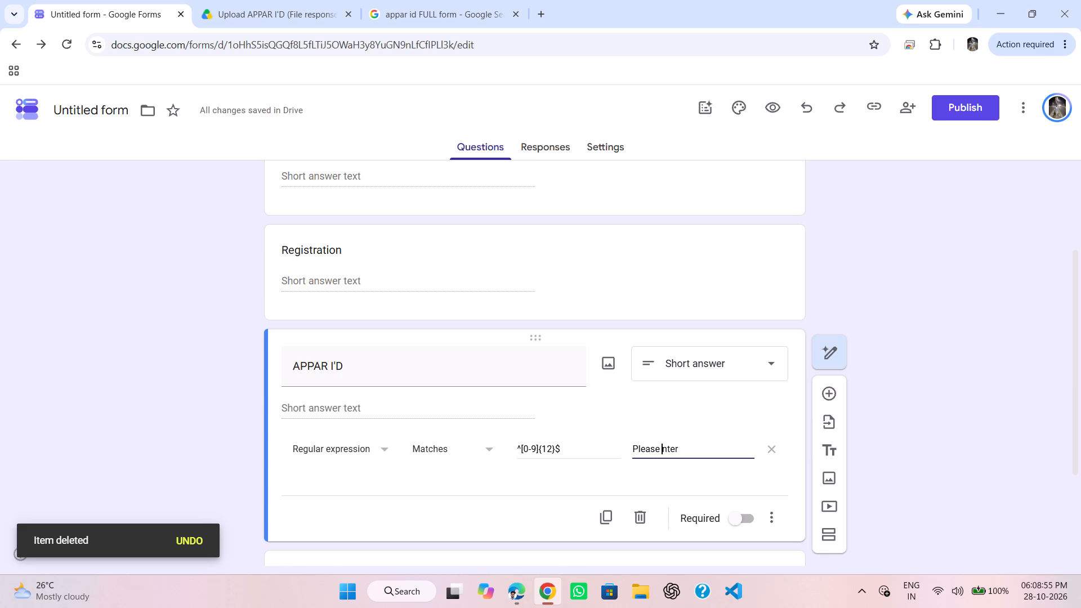
{"action": "key", "text": "e"}
{"action": "left_click", "coordinate": [696, 453]}
{"action": "key", "text": "space"}
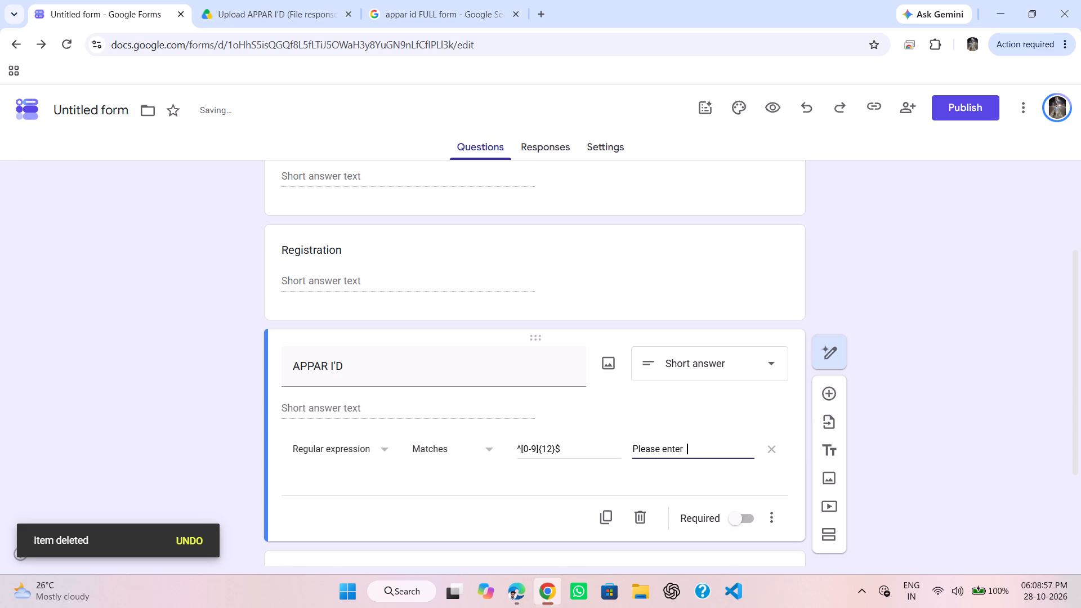
{"action": "type", "text": "the"}
{"action": "key", "text": "space"}
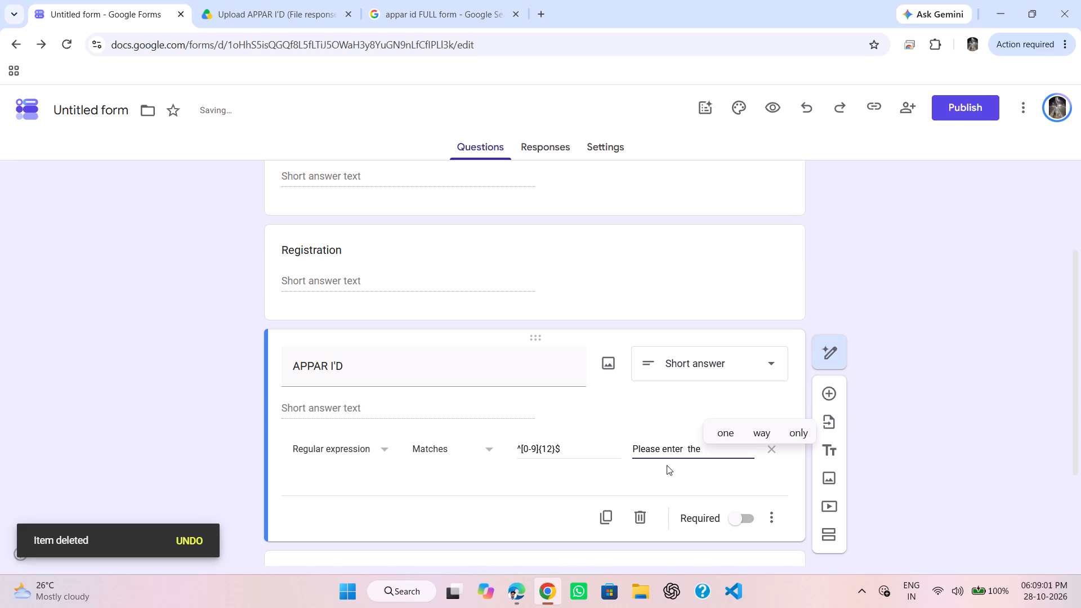
{"action": "type", "text": "correct"}
{"action": "key", "text": "space"}
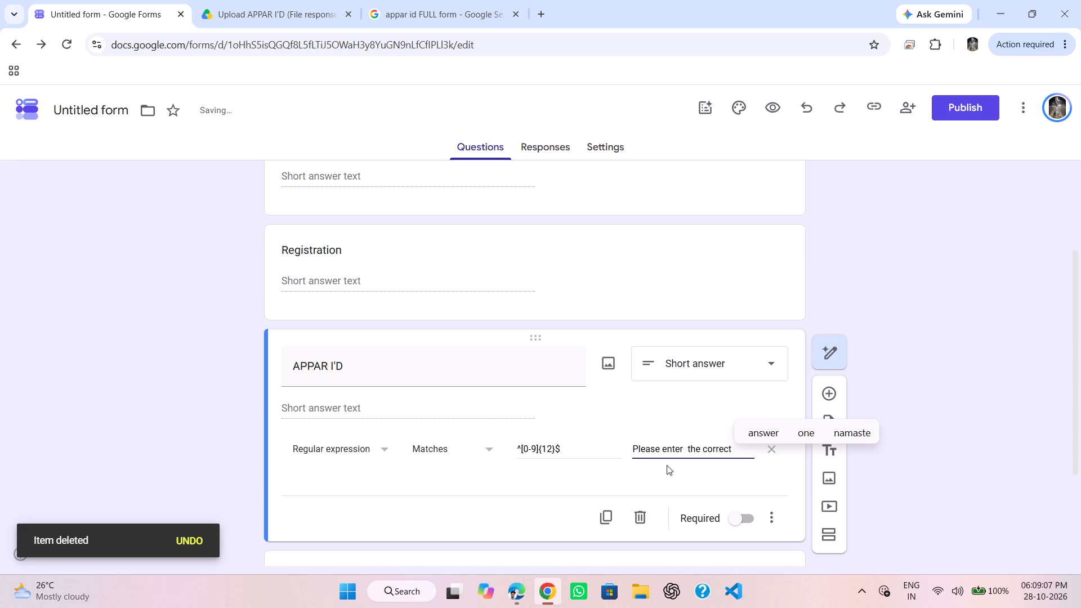
{"action": "type", "text": "12"}
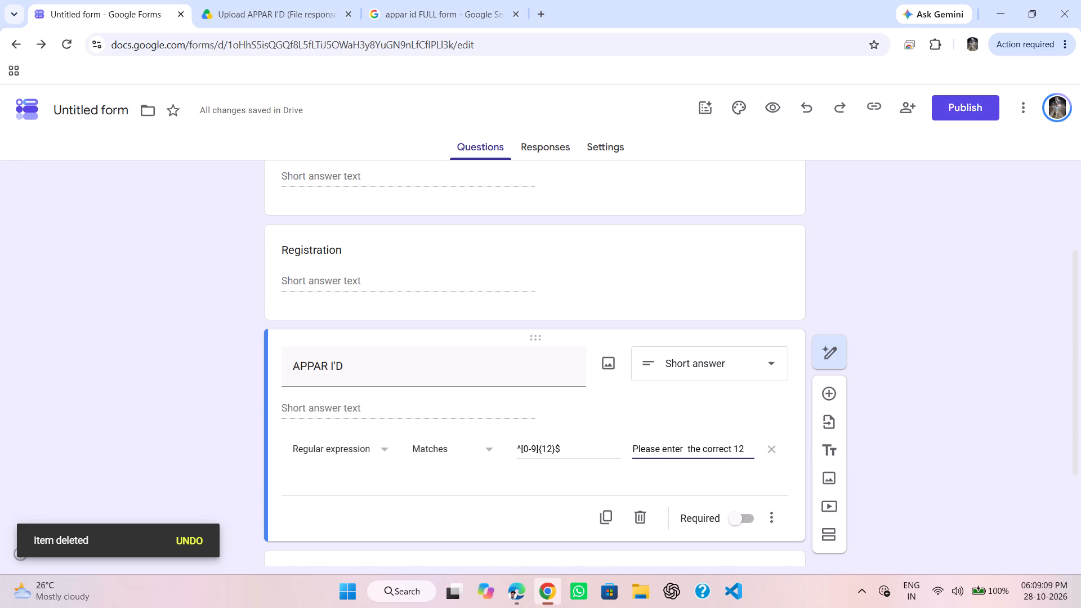
{"action": "key", "text": "space"}
{"action": "type", "text": "-"}
{"action": "key", "text": "space"}
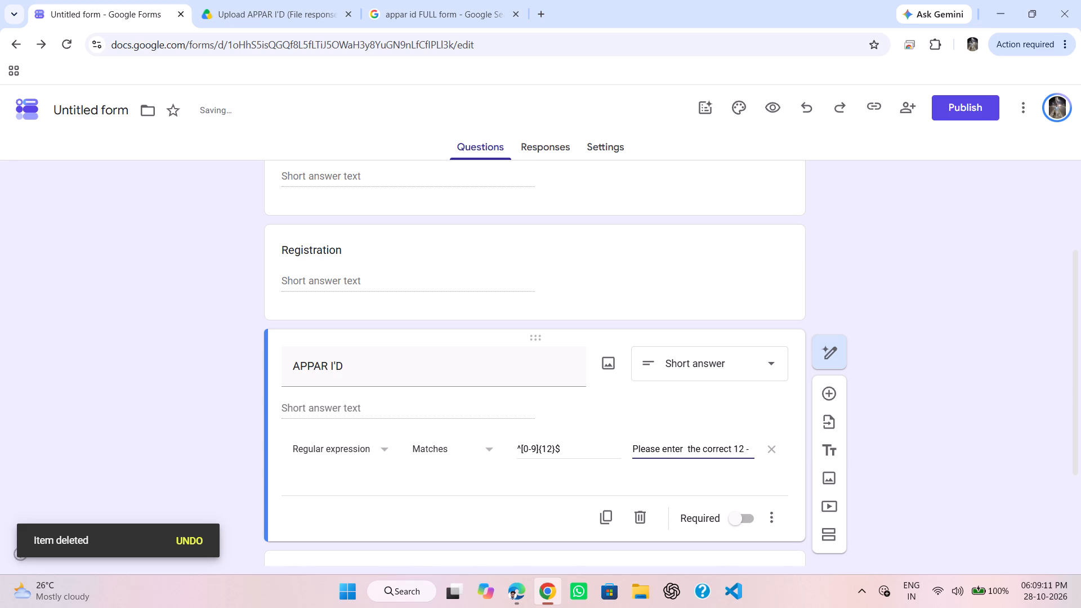
{"action": "type", "text": "digit"}
{"action": "key", "text": "space"}
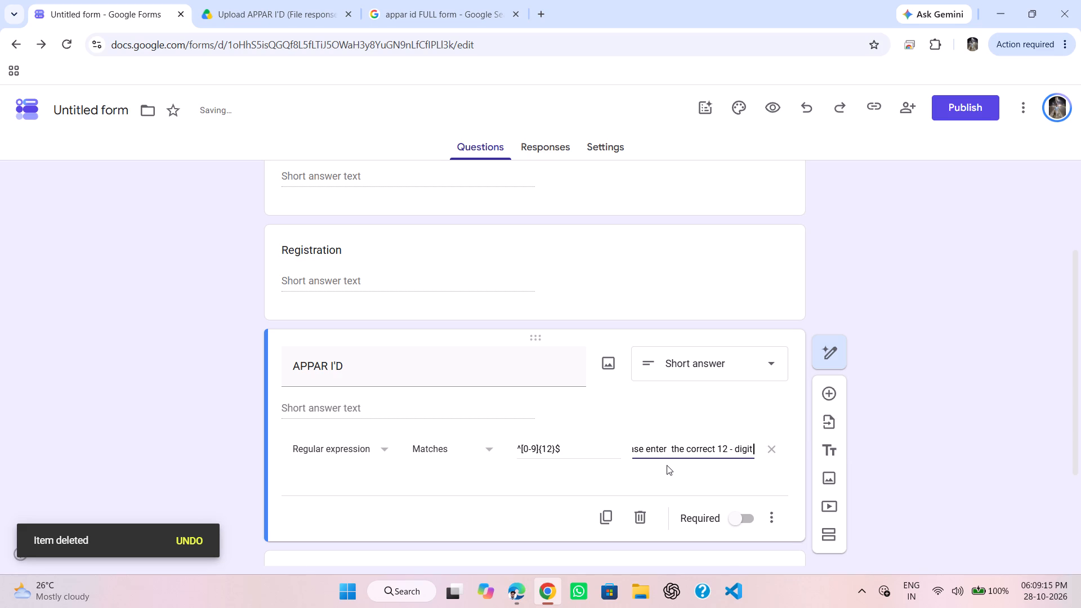
{"action": "type", "text": "APPAR ID"}
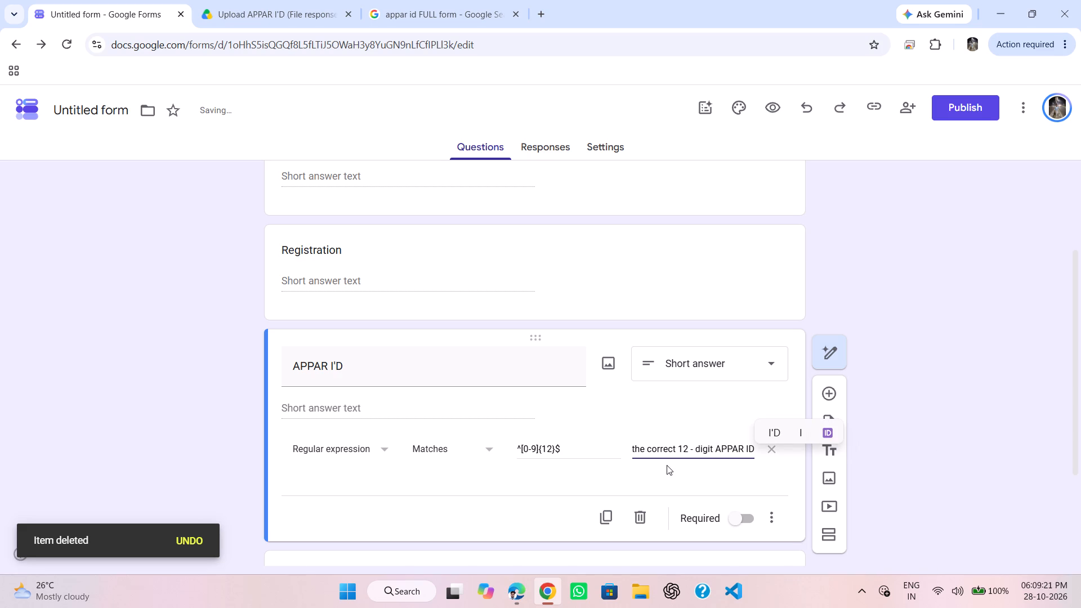
{"action": "left_click", "coordinate": [780, 434]}
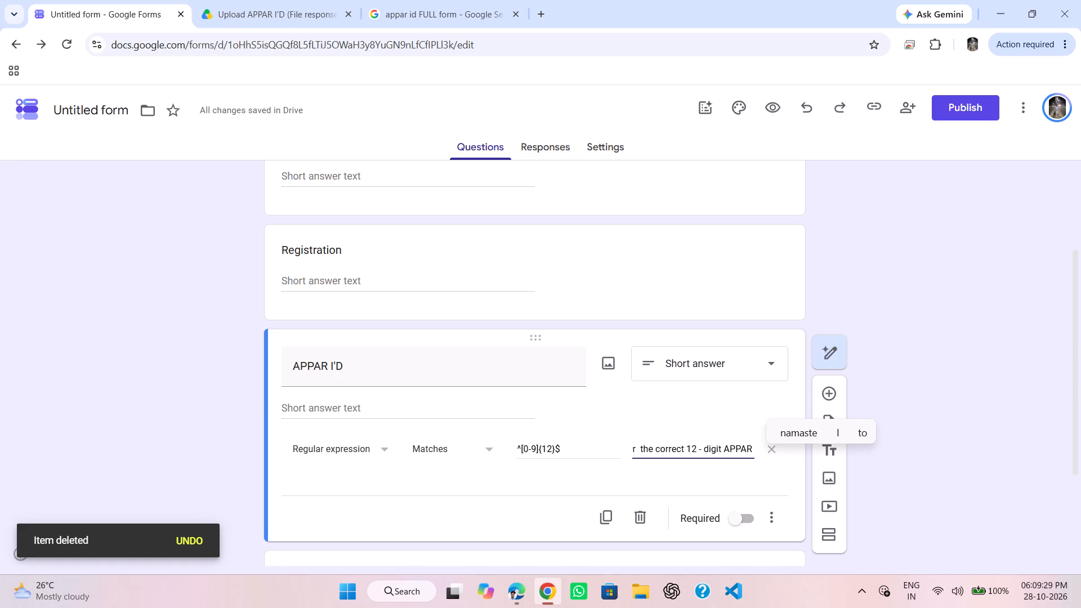
Open the "Upload APPAR I'D" file upload question for editing.
{"action": "scroll", "coordinate": [711, 420], "scroll_direction": "down", "scroll_amount": 1}
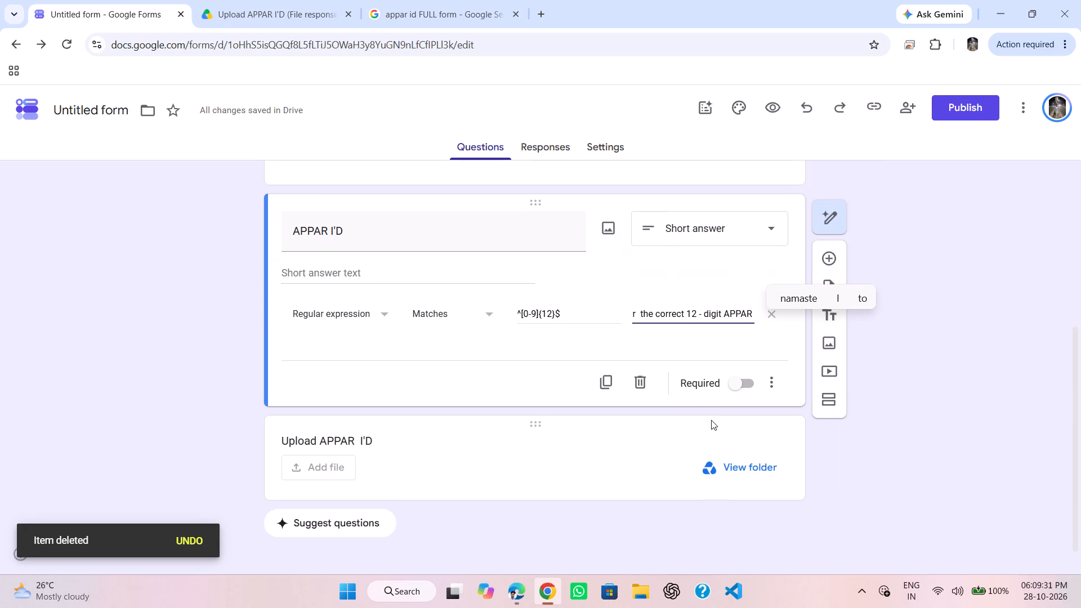
{"action": "scroll", "coordinate": [711, 420], "scroll_direction": "down", "scroll_amount": 1}
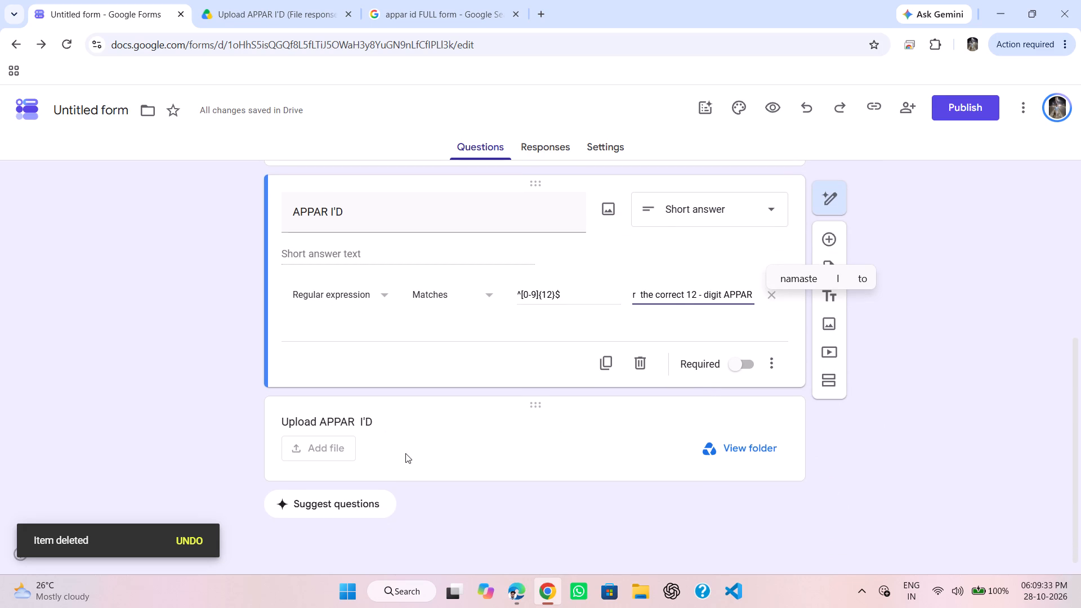
{"action": "left_click", "coordinate": [307, 451]}
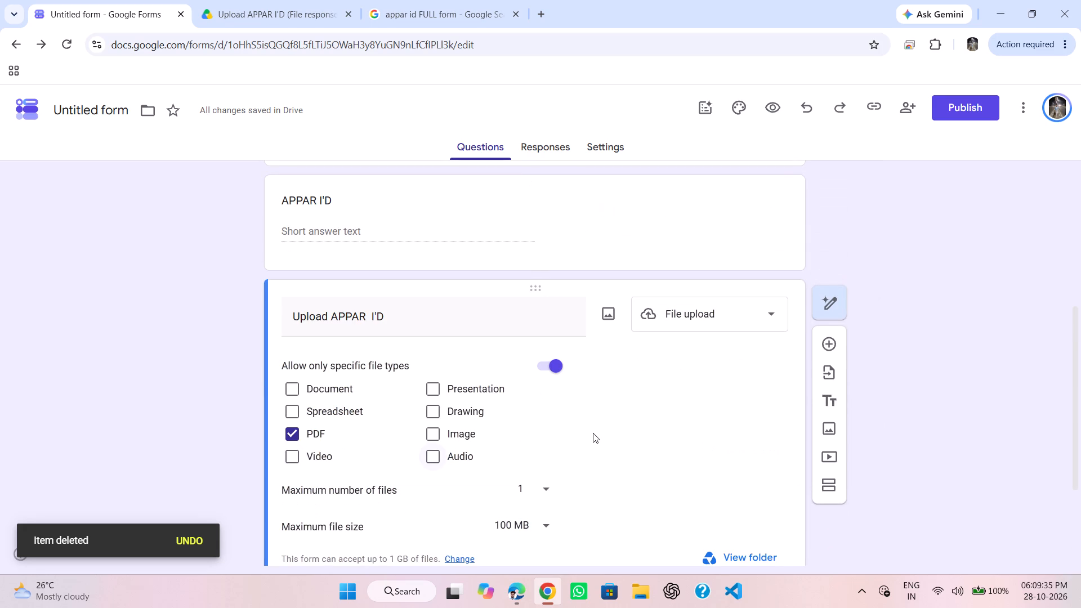
{"action": "scroll", "coordinate": [593, 433], "scroll_direction": "down", "scroll_amount": 2}
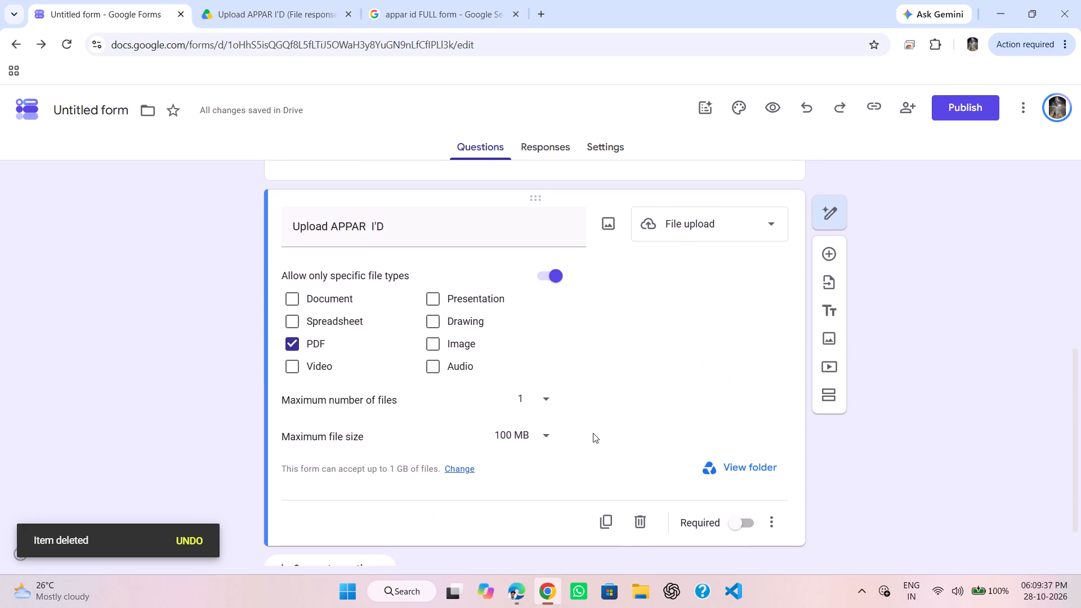
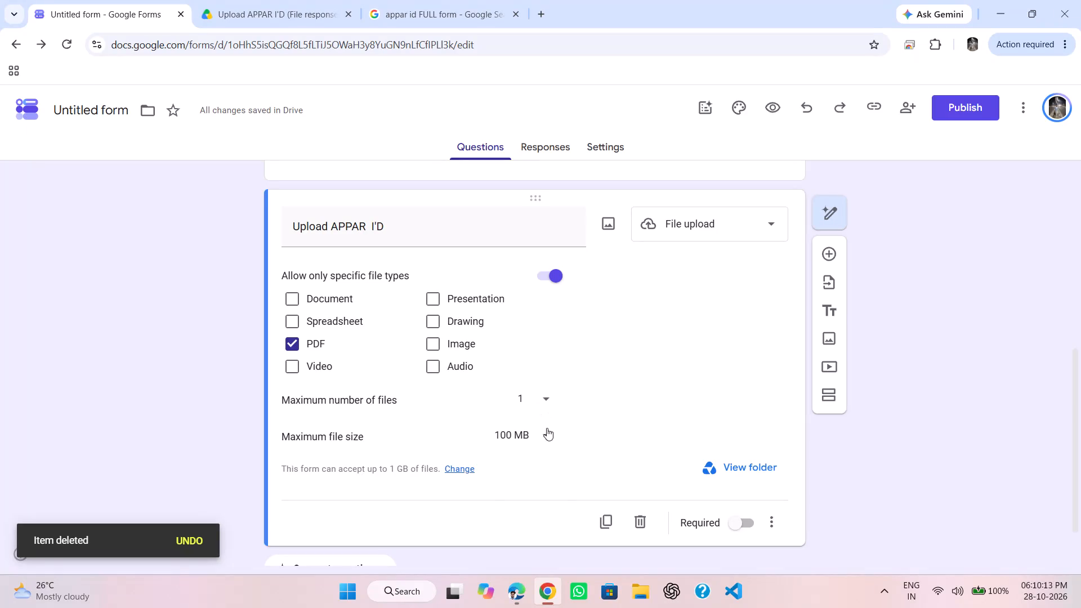
Set the maximum file size of the "Upload APPAR I'D" question to 1 MB.
{"action": "left_click", "coordinate": [546, 431]}
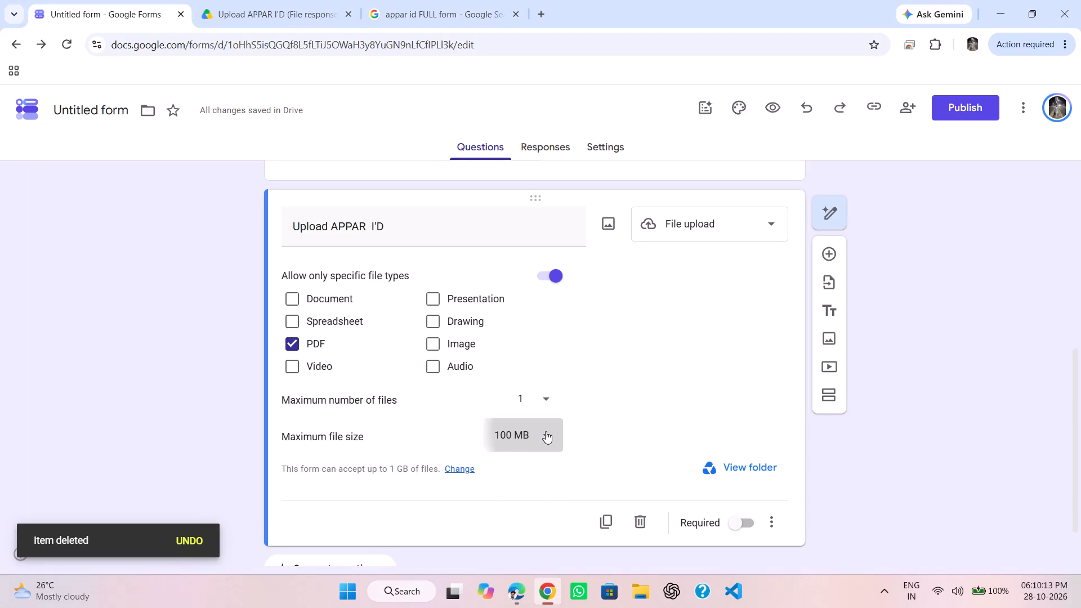
{"action": "left_click", "coordinate": [517, 367]}
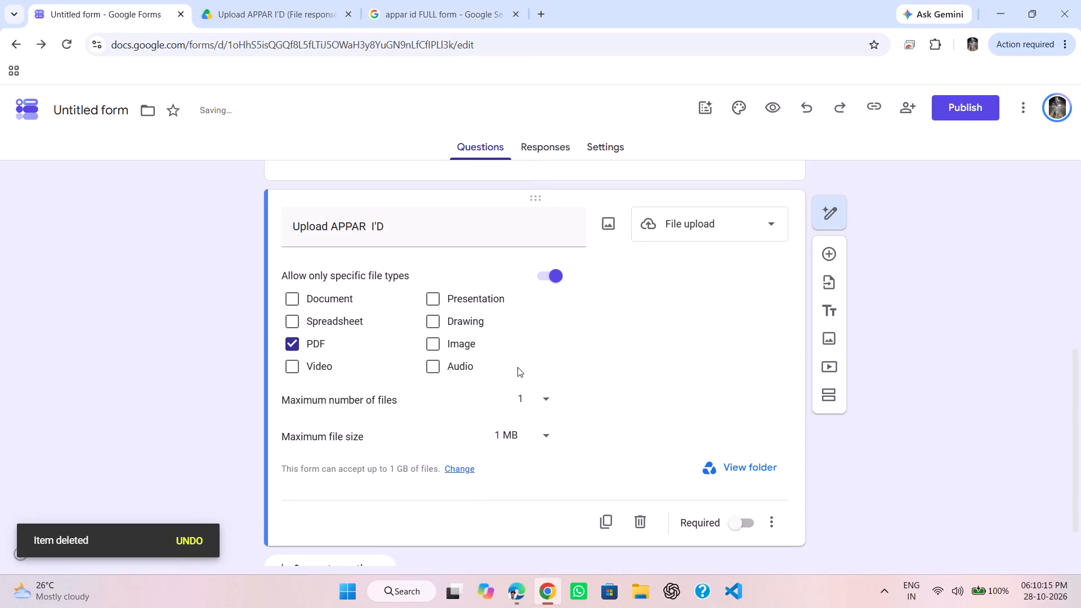
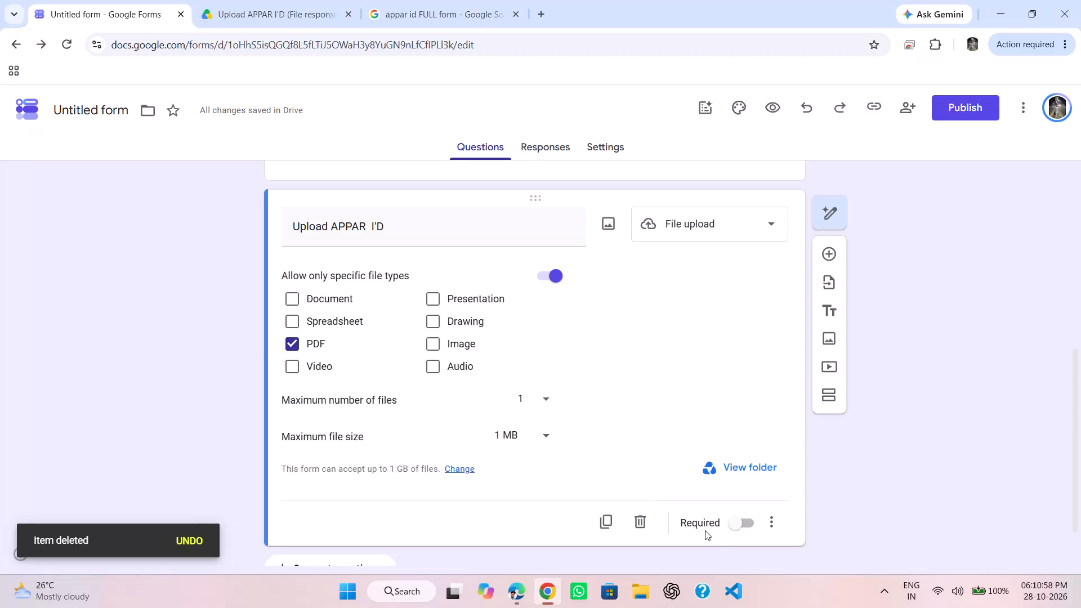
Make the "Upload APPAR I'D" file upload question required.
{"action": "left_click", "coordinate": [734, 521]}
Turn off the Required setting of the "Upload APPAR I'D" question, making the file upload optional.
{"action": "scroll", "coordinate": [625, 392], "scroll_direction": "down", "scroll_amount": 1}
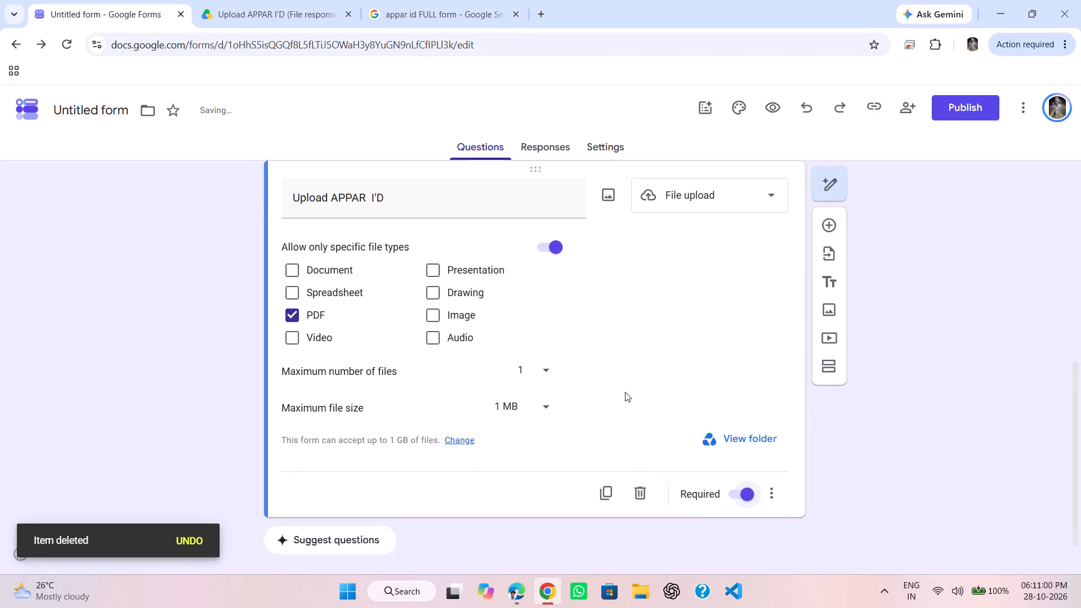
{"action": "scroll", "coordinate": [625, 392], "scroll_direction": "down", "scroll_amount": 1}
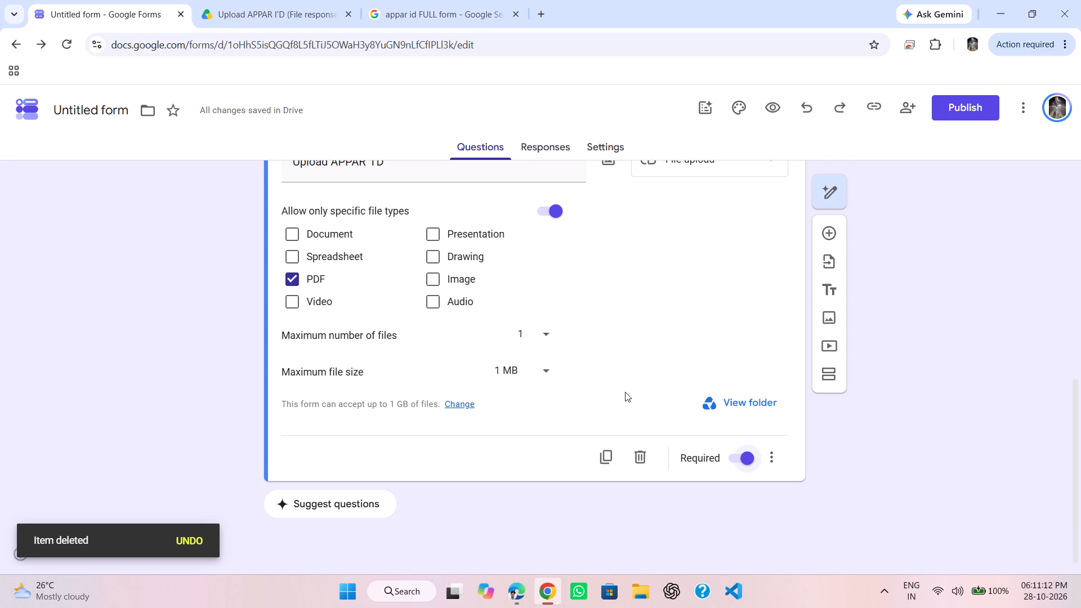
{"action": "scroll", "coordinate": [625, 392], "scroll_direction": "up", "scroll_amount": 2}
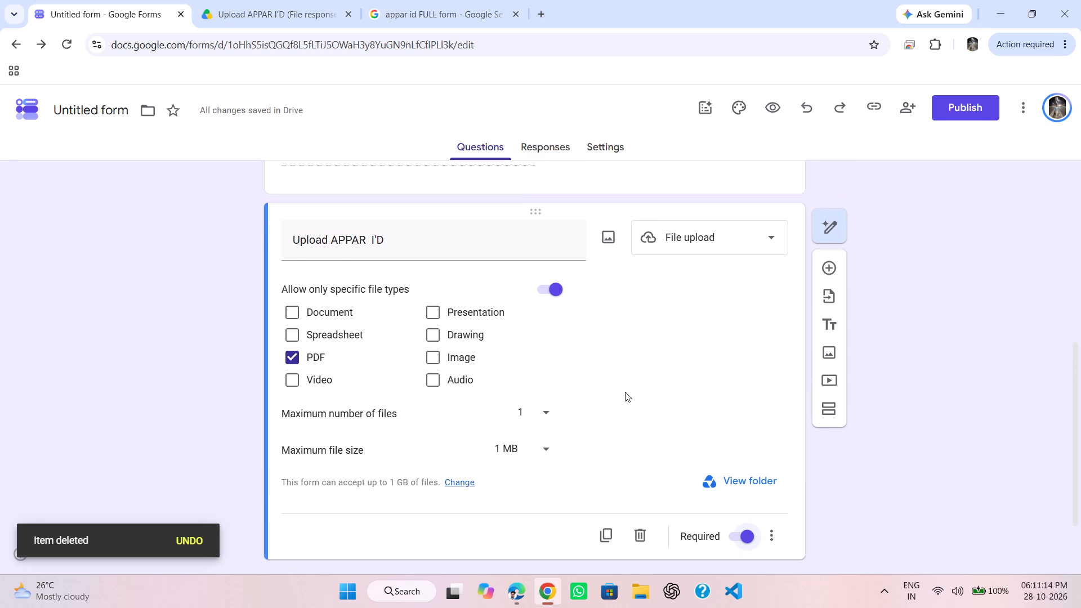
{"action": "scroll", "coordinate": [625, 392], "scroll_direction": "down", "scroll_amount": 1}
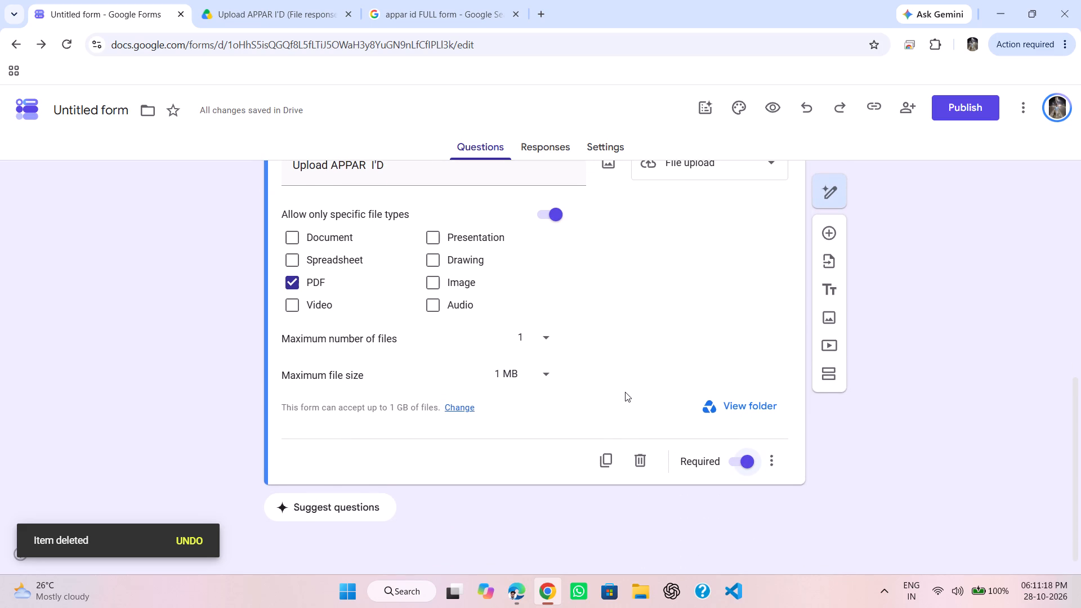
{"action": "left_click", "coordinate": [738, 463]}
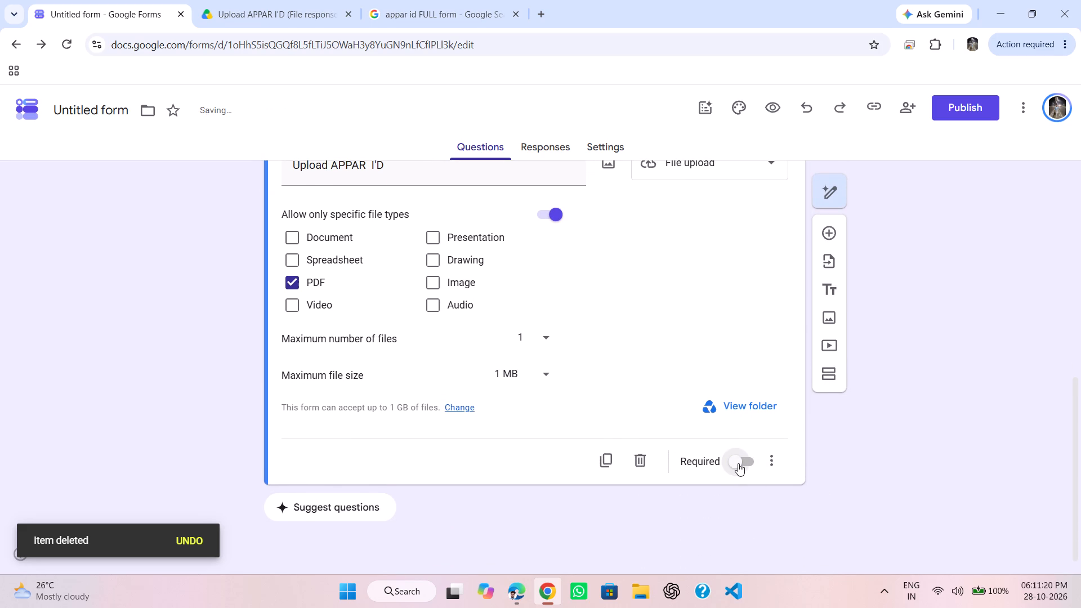
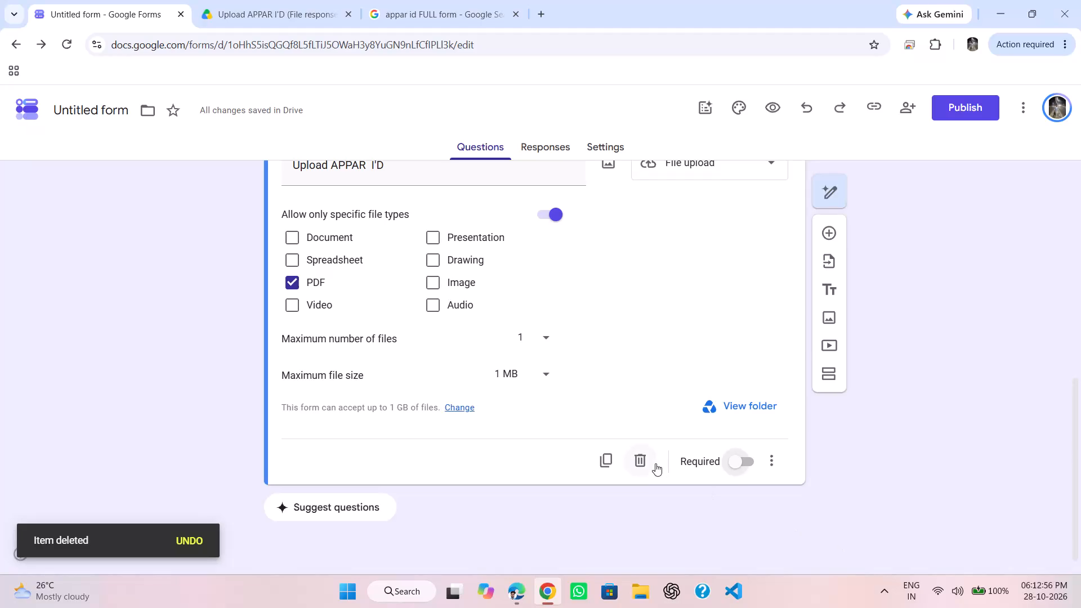
Add a new Checkboxes question below the "Upload APPAR I'D" question and open its question title for editing.
{"action": "left_click", "coordinate": [827, 233]}
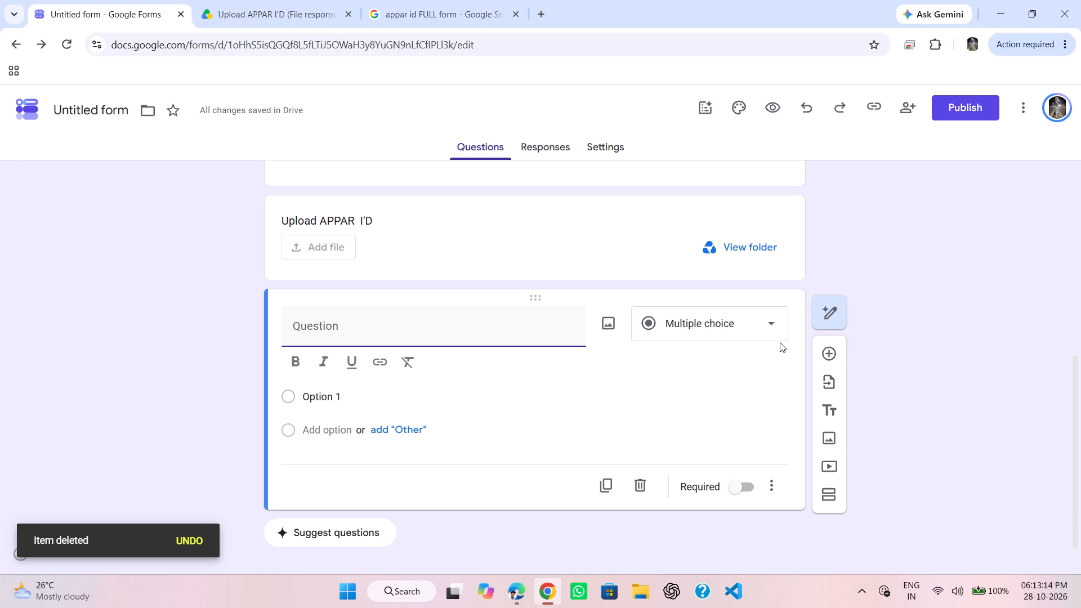
{"action": "left_click", "coordinate": [772, 325]}
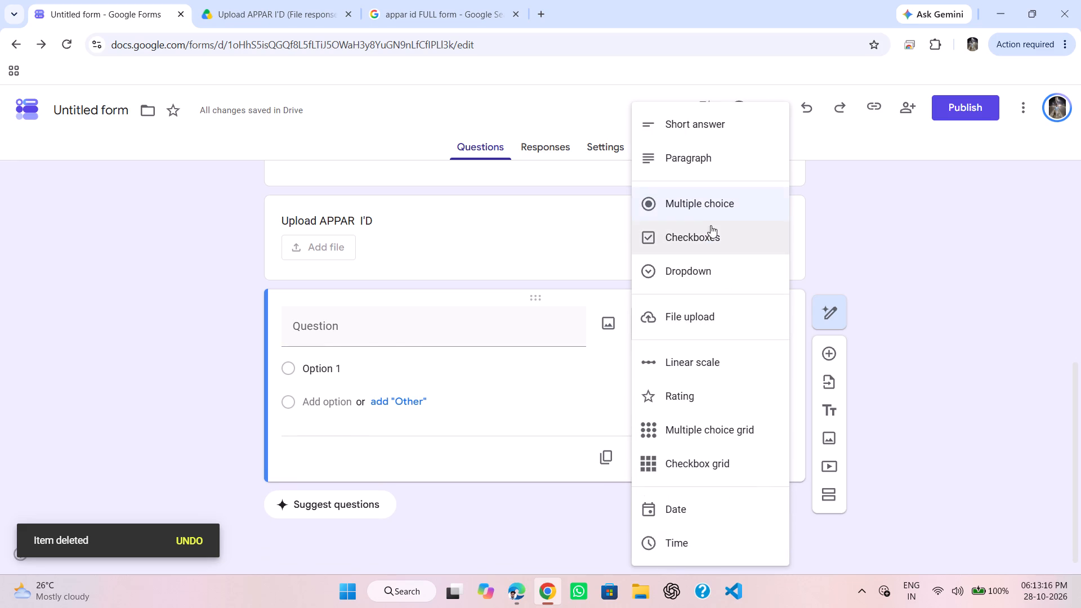
{"action": "left_click", "coordinate": [704, 231]}
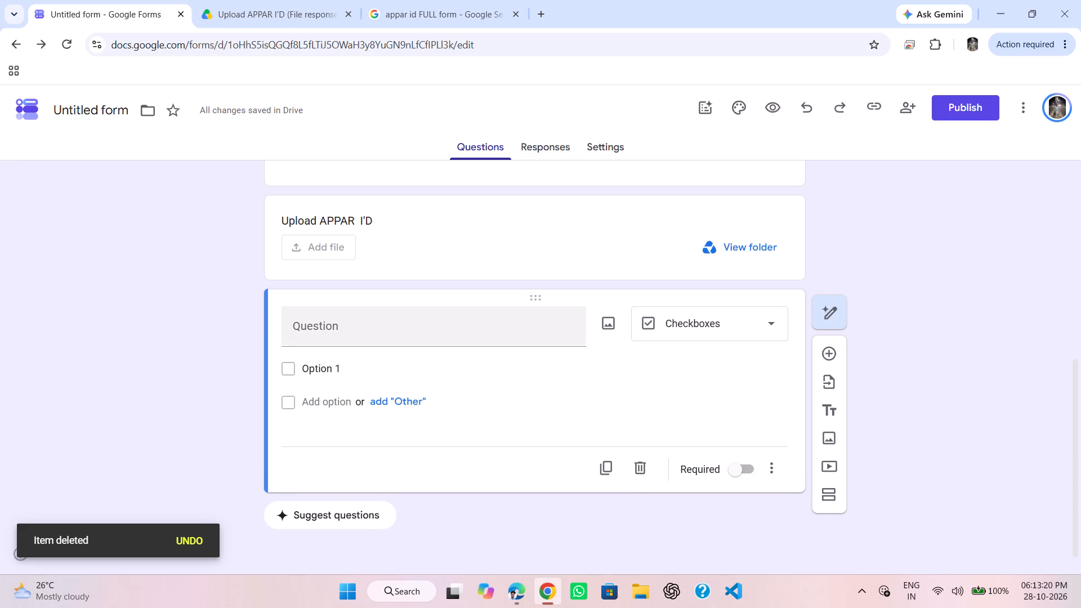
{"action": "left_click", "coordinate": [410, 333]}
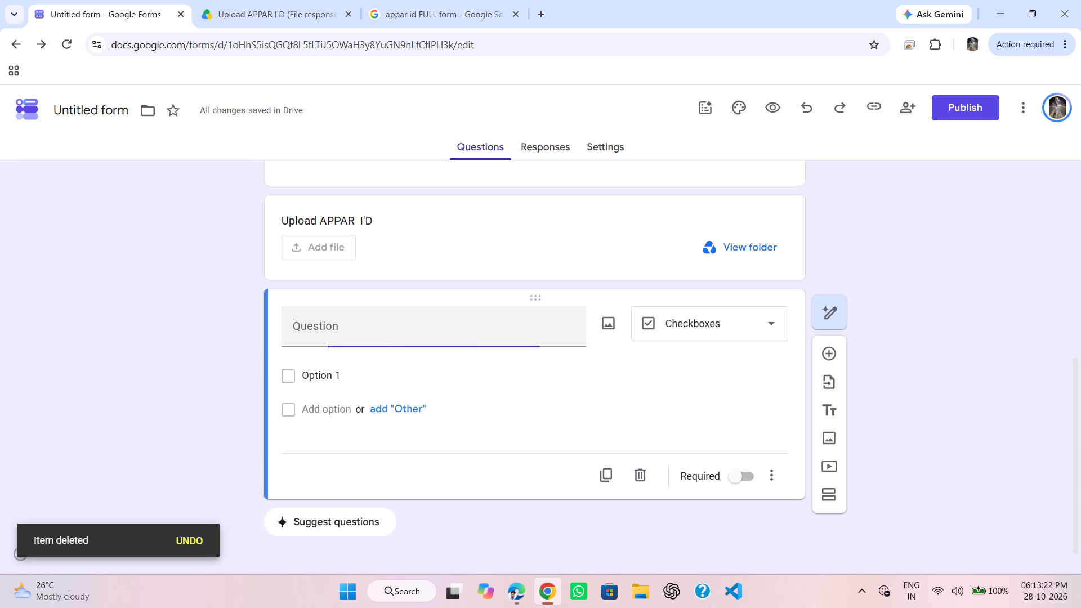
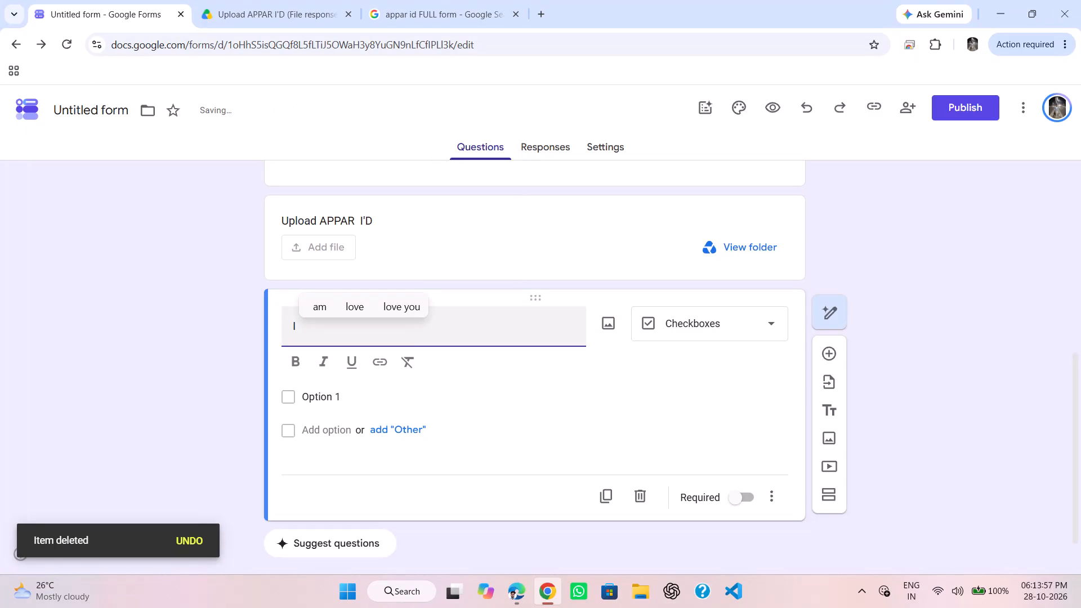
Enter the Checkboxes question's title as a confirmation statement beginning "I confirm that I ha".
{"action": "type", "text": "confirm thatv"}
{"action": "key", "text": "space"}
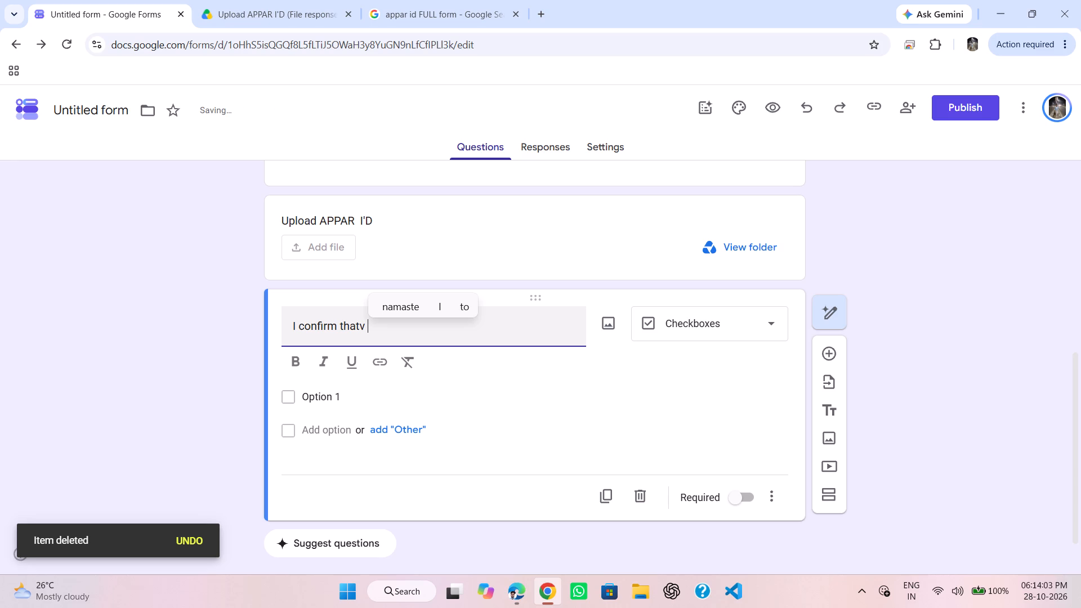
{"action": "key", "text": "BackSpace"}
{"action": "key", "text": "BackSpace"}
{"action": "key", "text": "space"}
{"action": "key", "text": "space"}
{"action": "type", "text": "h"}
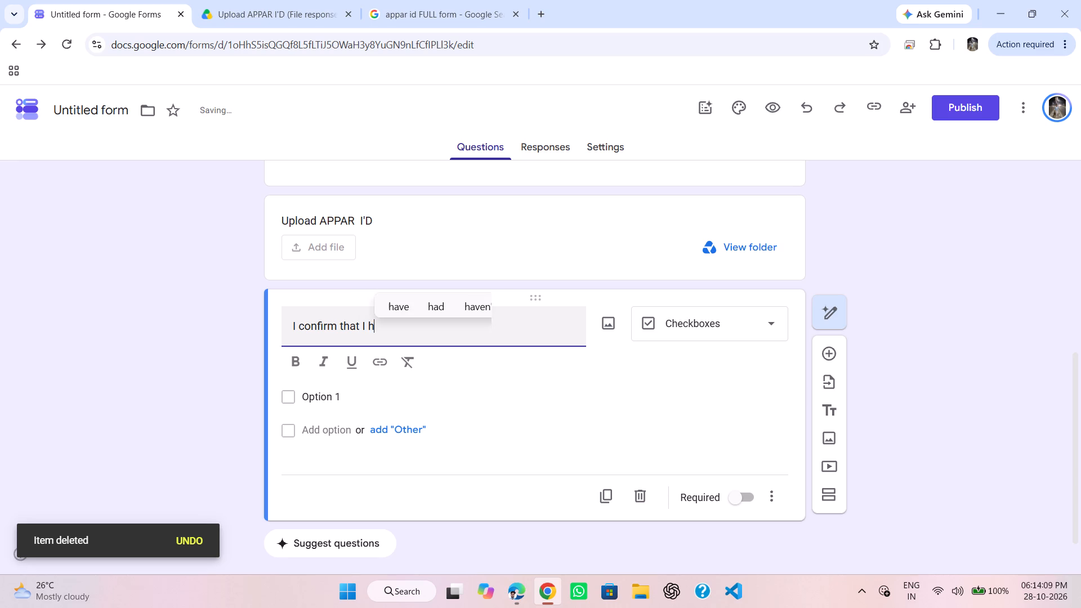
{"action": "type", "text": "a"}
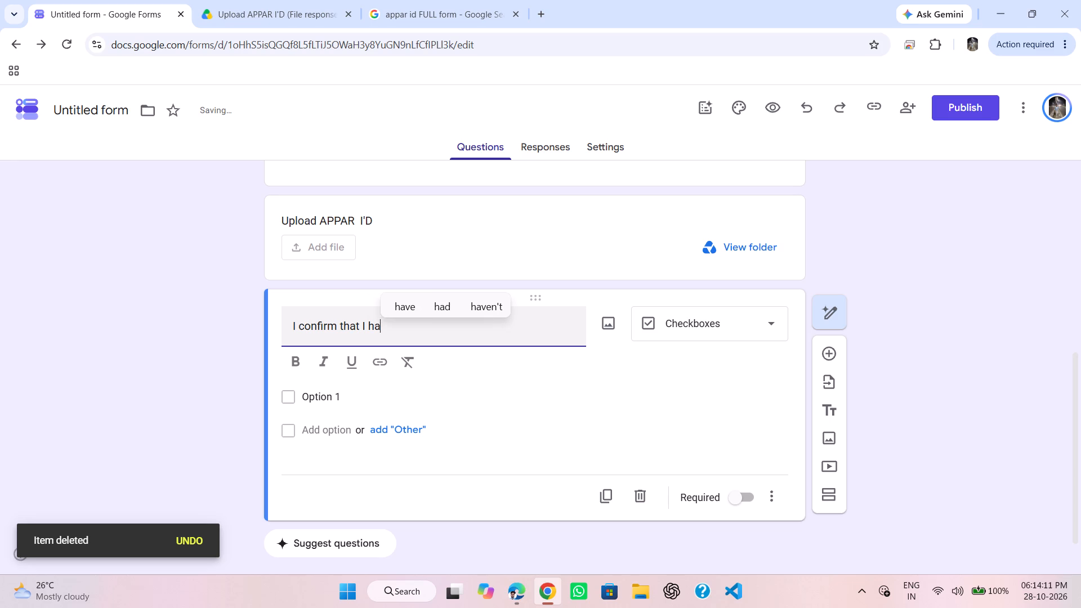
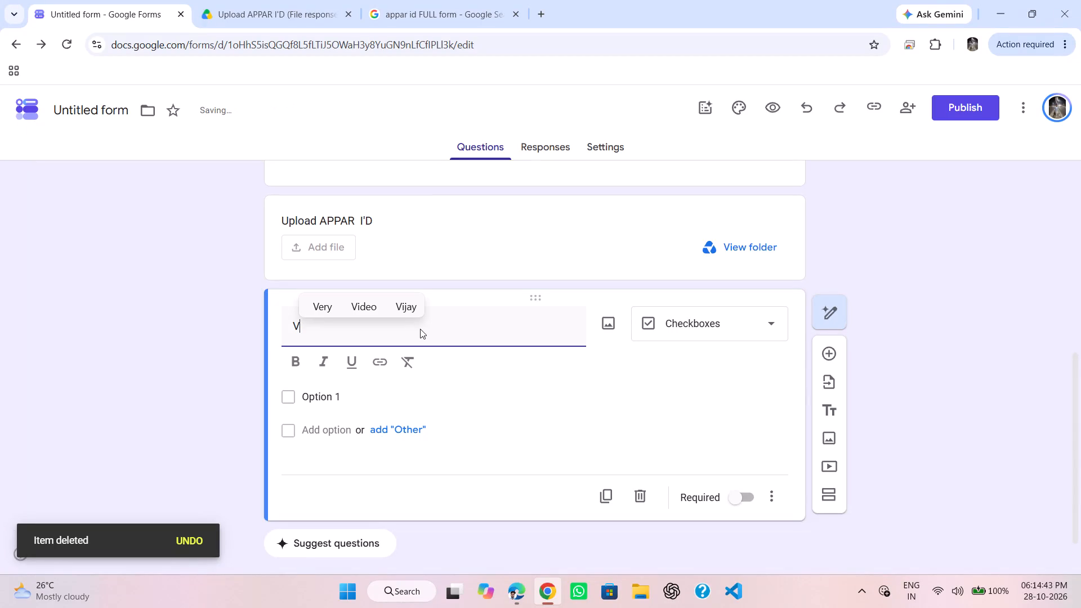
Set the Checkboxes question title to "I confirm that I have properly verified and uploaded all the above information and the APPAR ID.", without quotation marks.
{"action": "key", "text": "BackSpace"}
{"action": "key", "text": "ctrl+v"}
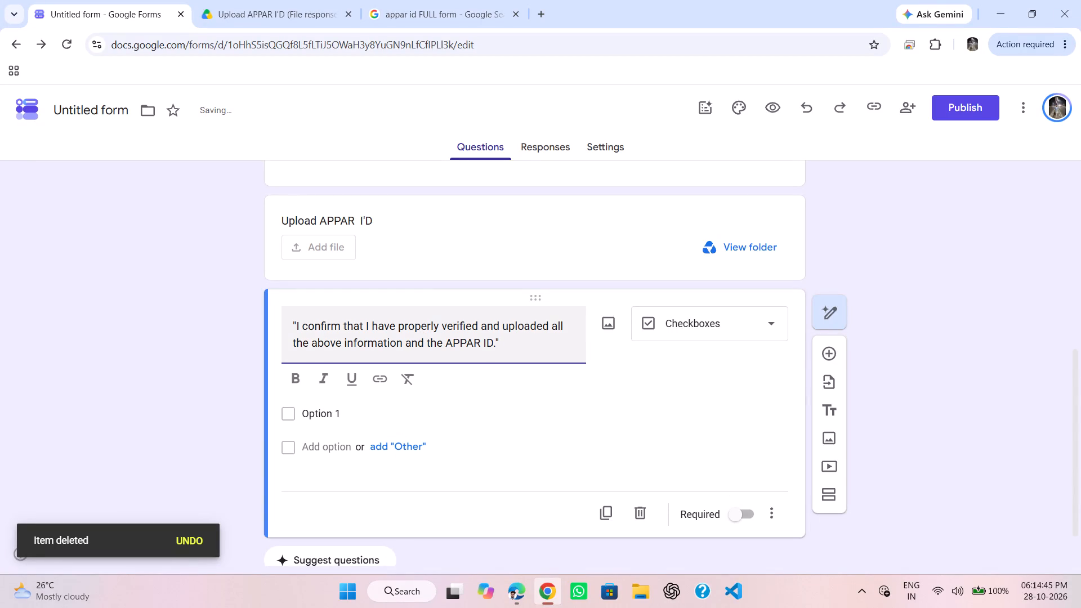
{"action": "left_click", "coordinate": [294, 323]}
{"action": "key", "text": "BackSpace"}
{"action": "left_click_drag", "start_coordinate": [294, 323], "coordinate": [468, 364]}
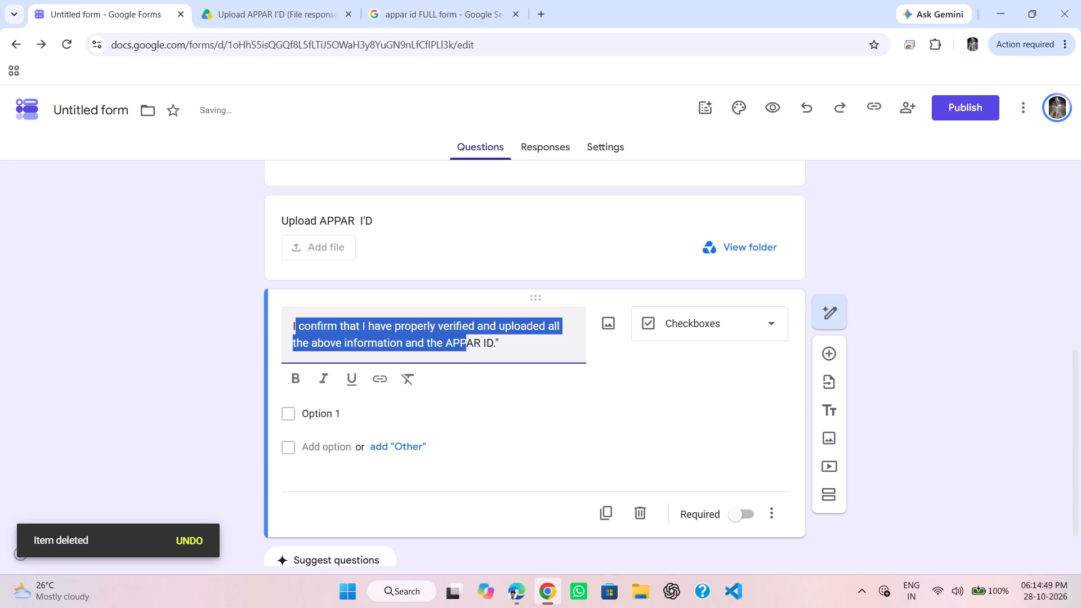
{"action": "left_click", "coordinate": [506, 345]}
{"action": "key", "text": "BackSpace"}
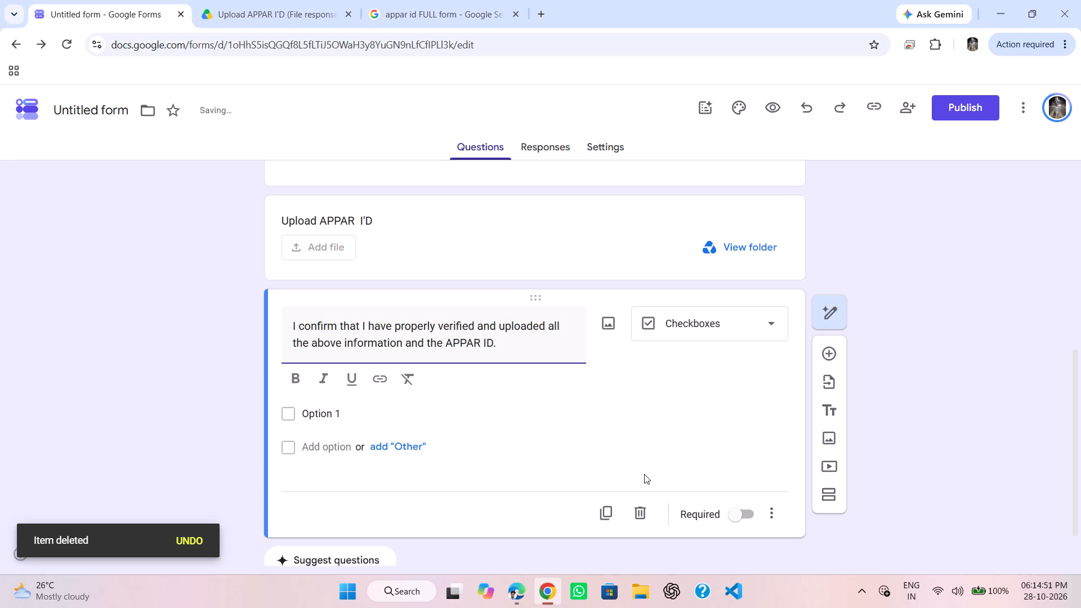
Make the confirmation checkboxes question required.
{"action": "left_click", "coordinate": [735, 519]}
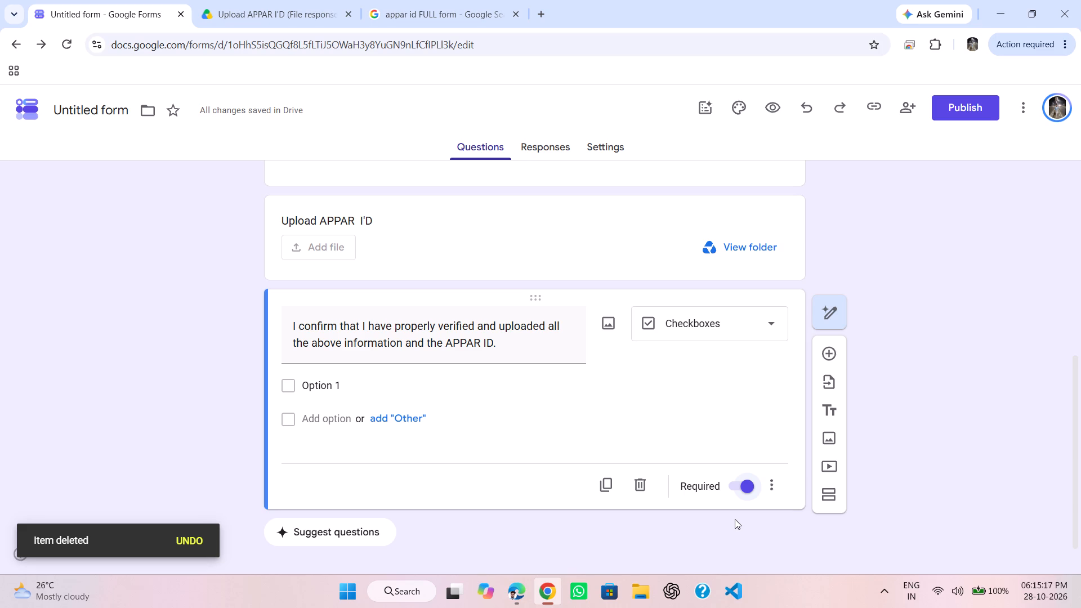
Replace the default text of the confirmation question's first option with "YES".
{"action": "left_click", "coordinate": [300, 387]}
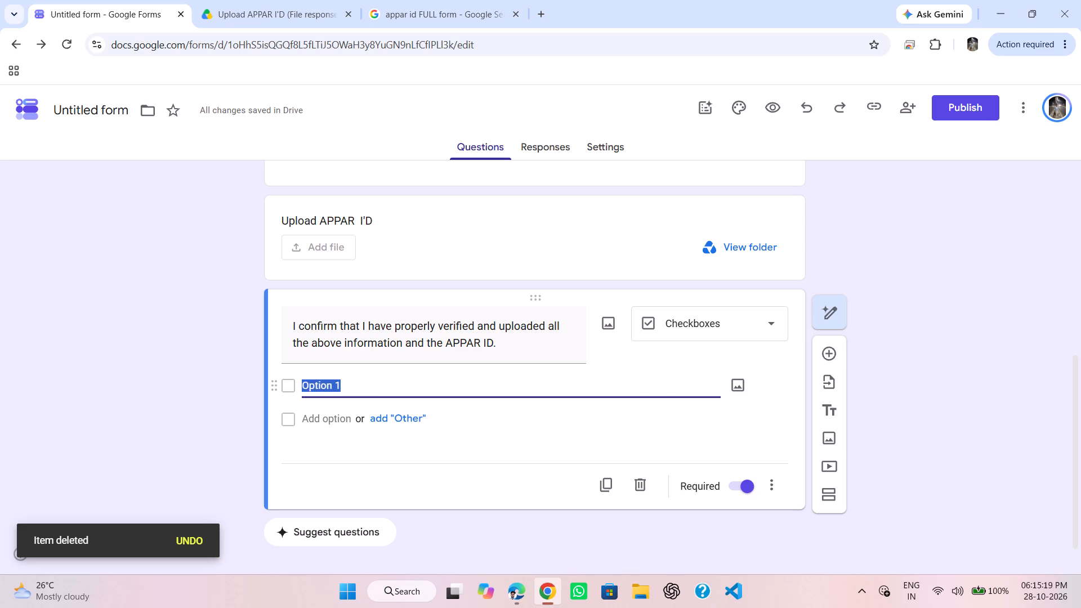
{"action": "left_click", "coordinate": [355, 386]}
{"action": "key", "text": "BackSpace"}
{"action": "key", "text": "BackSpace"}
{"action": "key", "text": "BackSpace"}
{"action": "key", "text": "BackSpace"}
{"action": "key", "text": "BackSpace"}
{"action": "key", "text": "BackSpace"}
{"action": "key", "text": "BackSpace"}
{"action": "key", "text": "BackSpace"}
{"action": "key", "text": "BackSpace"}
{"action": "key", "text": "BackSpace"}
{"action": "key", "text": "BackSpace"}
{"action": "type", "text": "YES"}
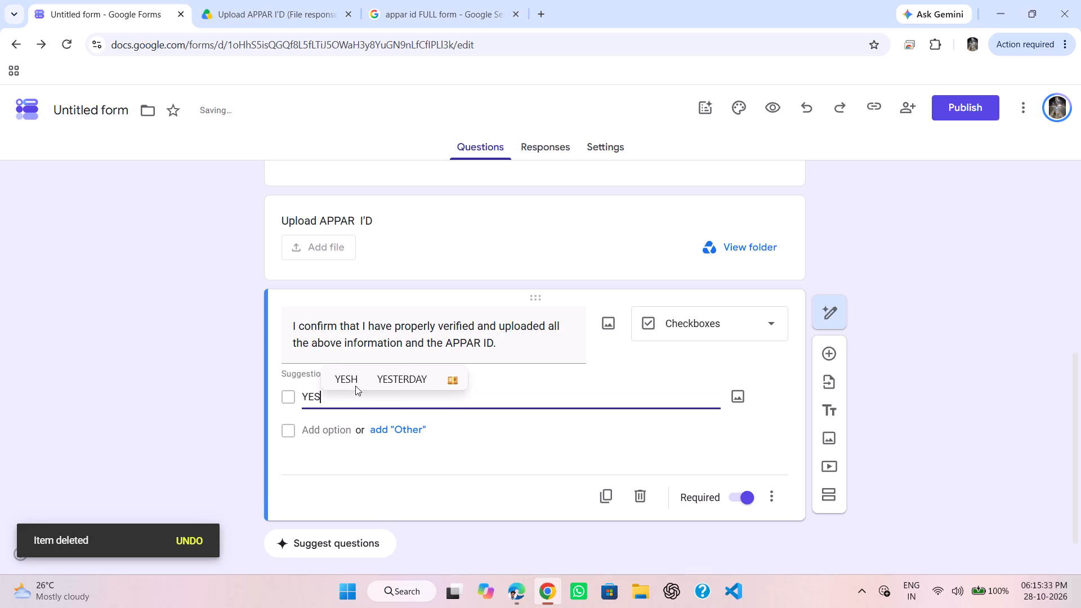
{"action": "key", "text": "space"}
{"action": "key", "text": "BackSpace"}
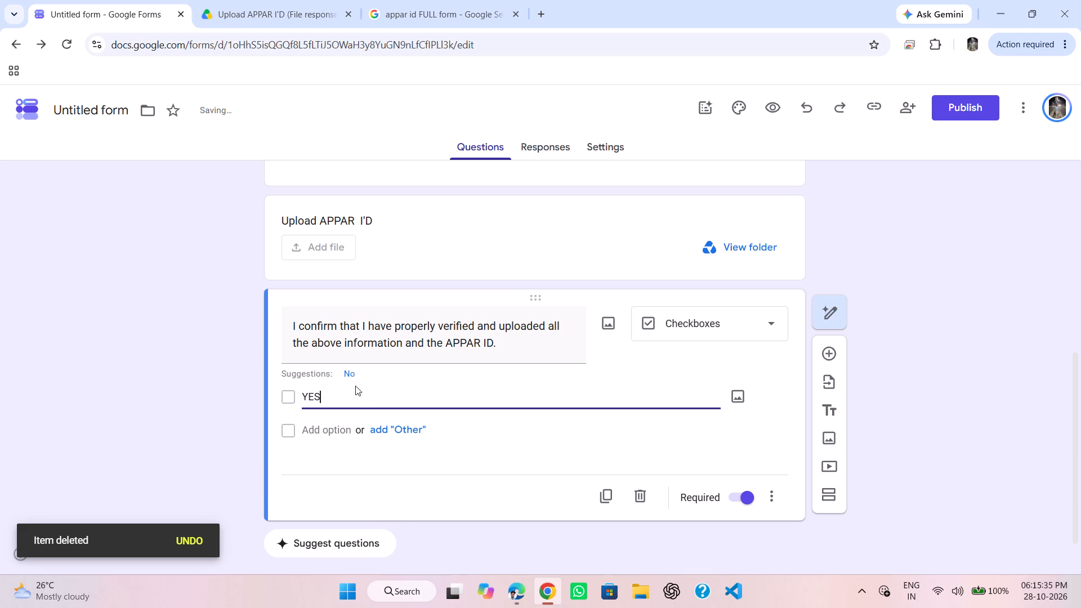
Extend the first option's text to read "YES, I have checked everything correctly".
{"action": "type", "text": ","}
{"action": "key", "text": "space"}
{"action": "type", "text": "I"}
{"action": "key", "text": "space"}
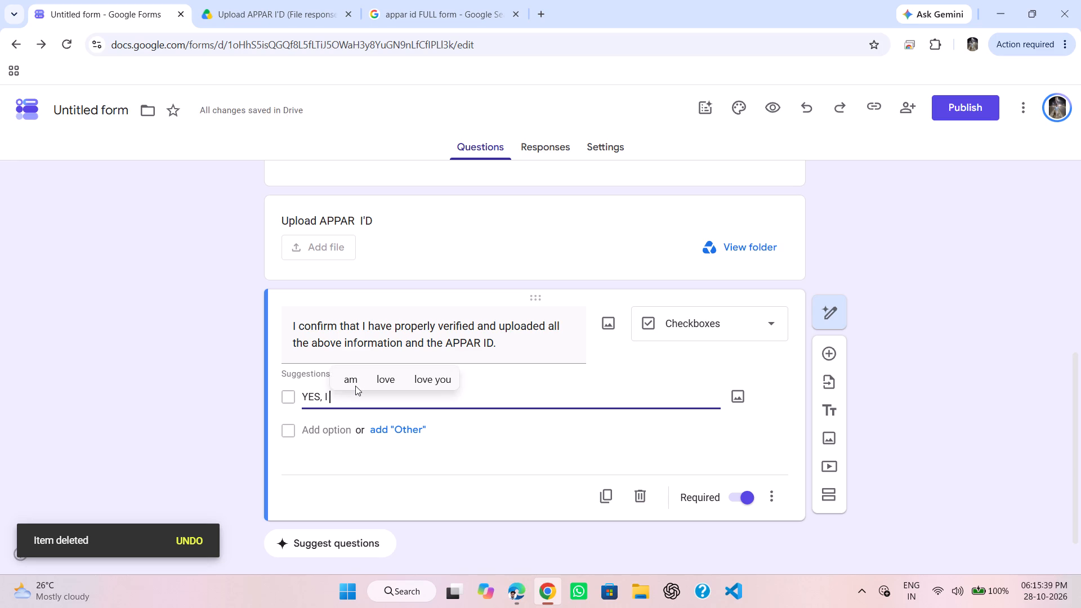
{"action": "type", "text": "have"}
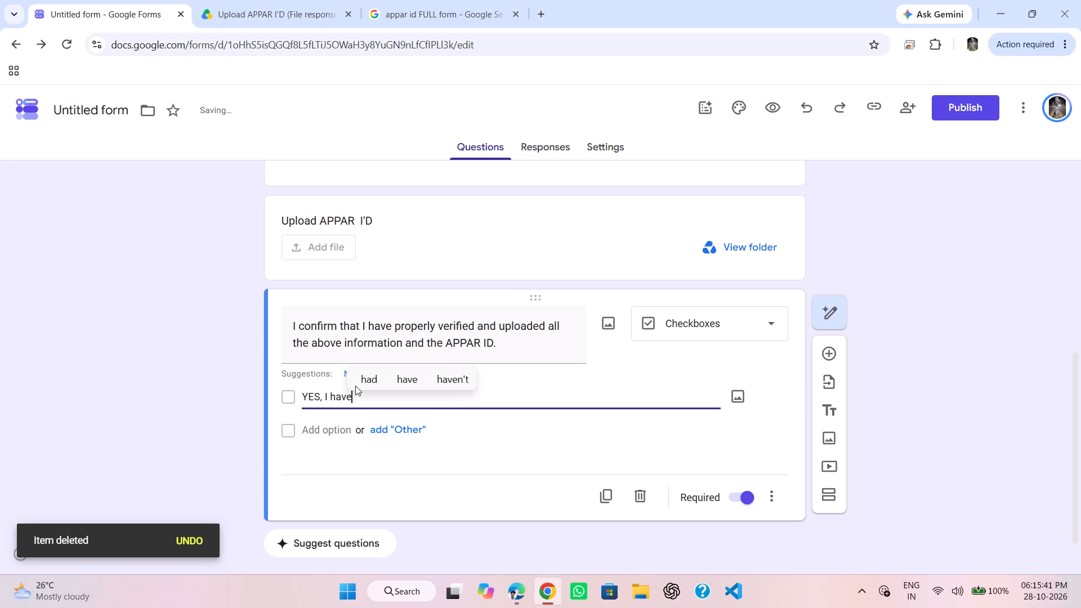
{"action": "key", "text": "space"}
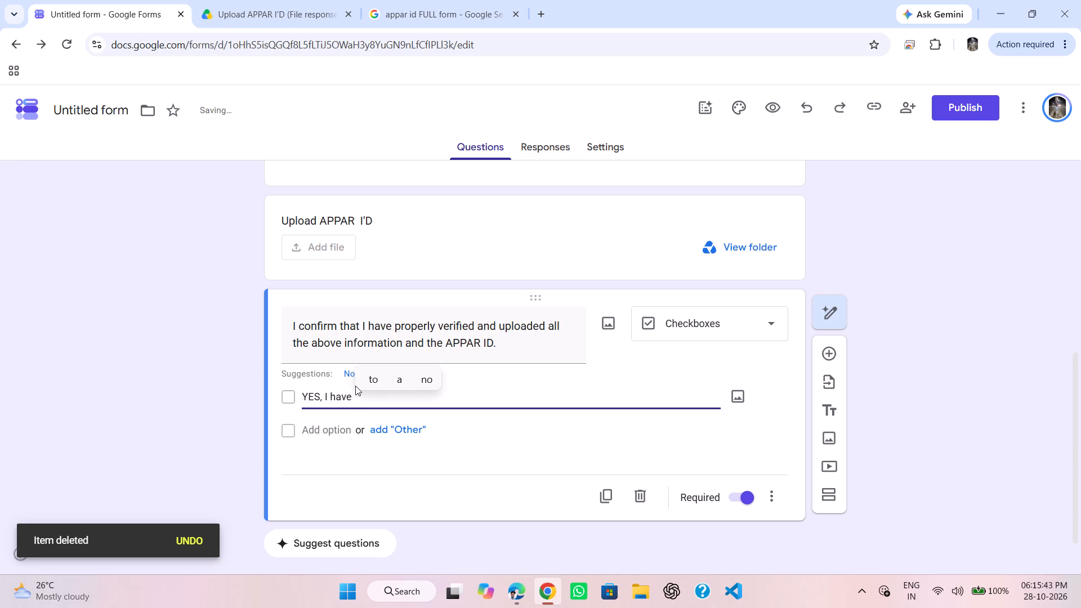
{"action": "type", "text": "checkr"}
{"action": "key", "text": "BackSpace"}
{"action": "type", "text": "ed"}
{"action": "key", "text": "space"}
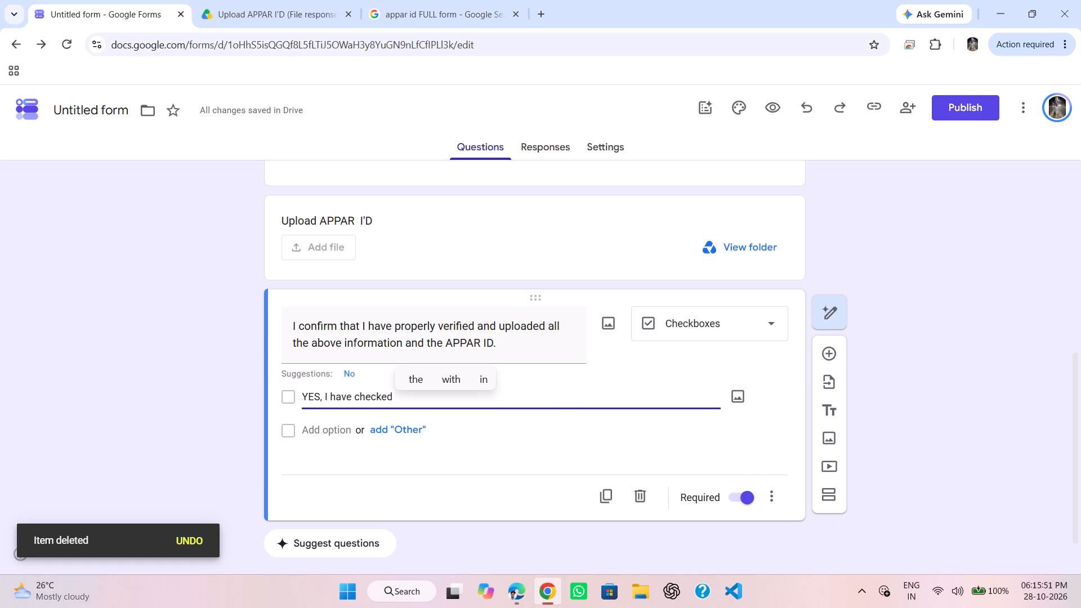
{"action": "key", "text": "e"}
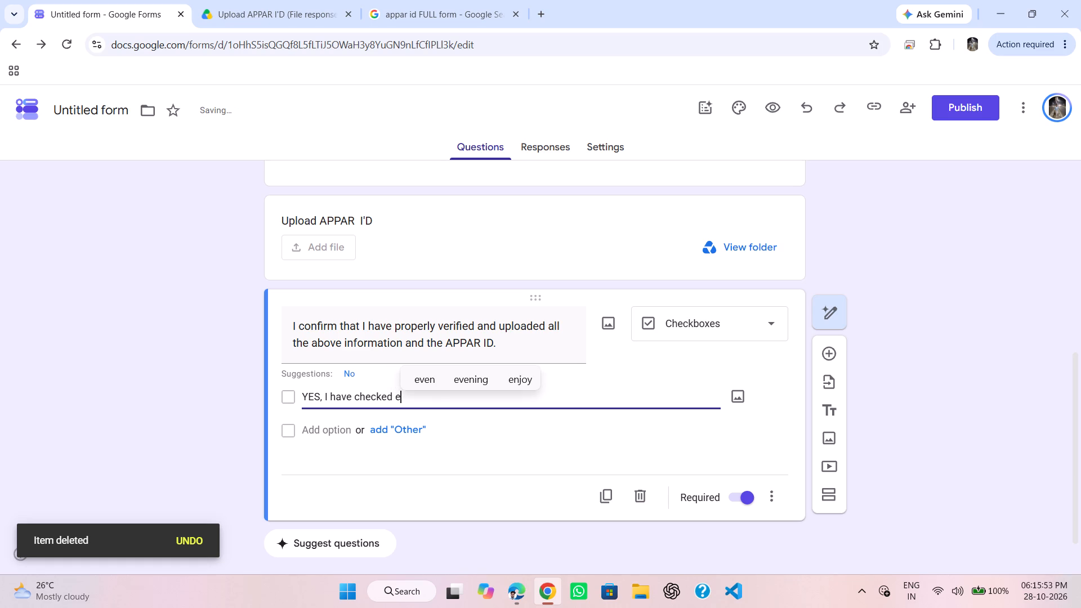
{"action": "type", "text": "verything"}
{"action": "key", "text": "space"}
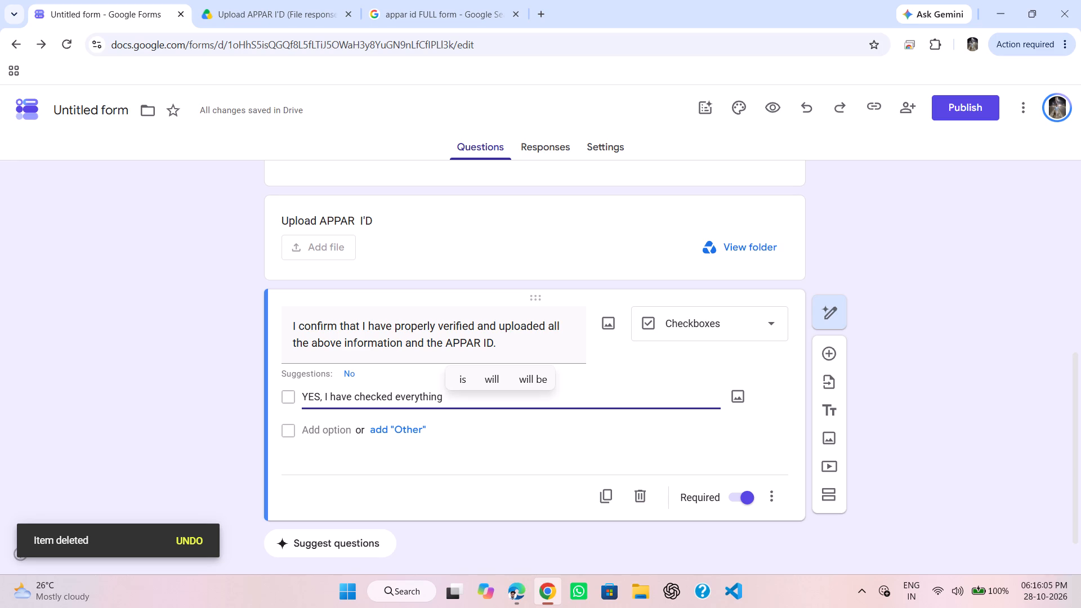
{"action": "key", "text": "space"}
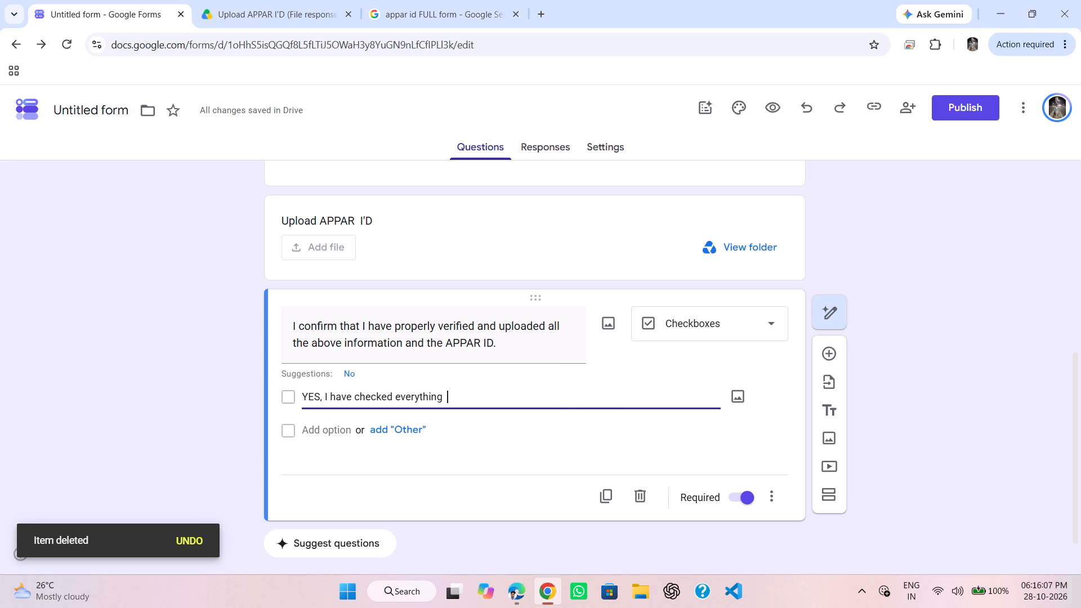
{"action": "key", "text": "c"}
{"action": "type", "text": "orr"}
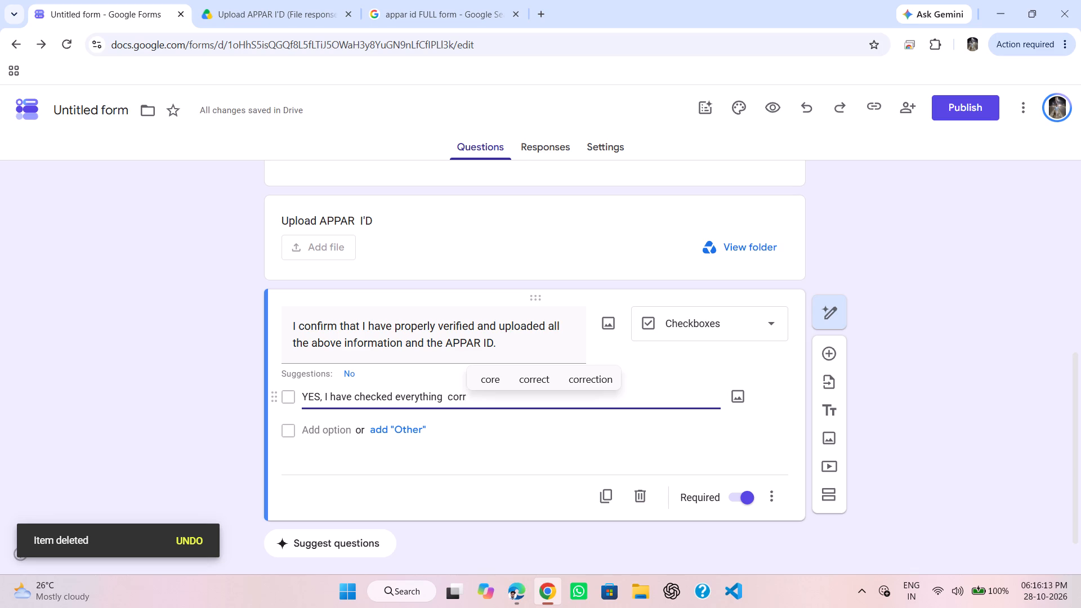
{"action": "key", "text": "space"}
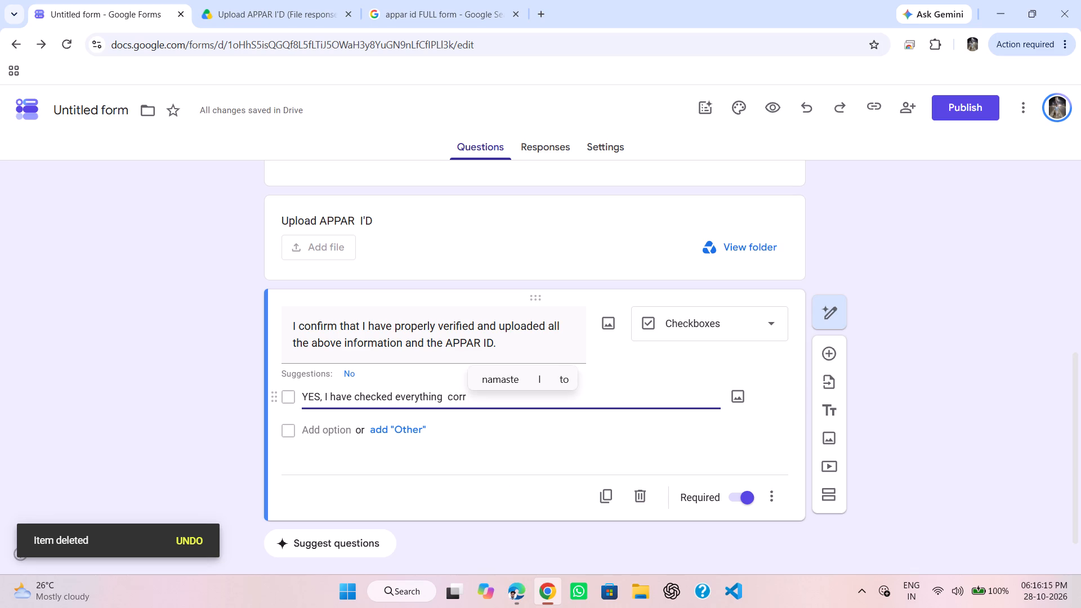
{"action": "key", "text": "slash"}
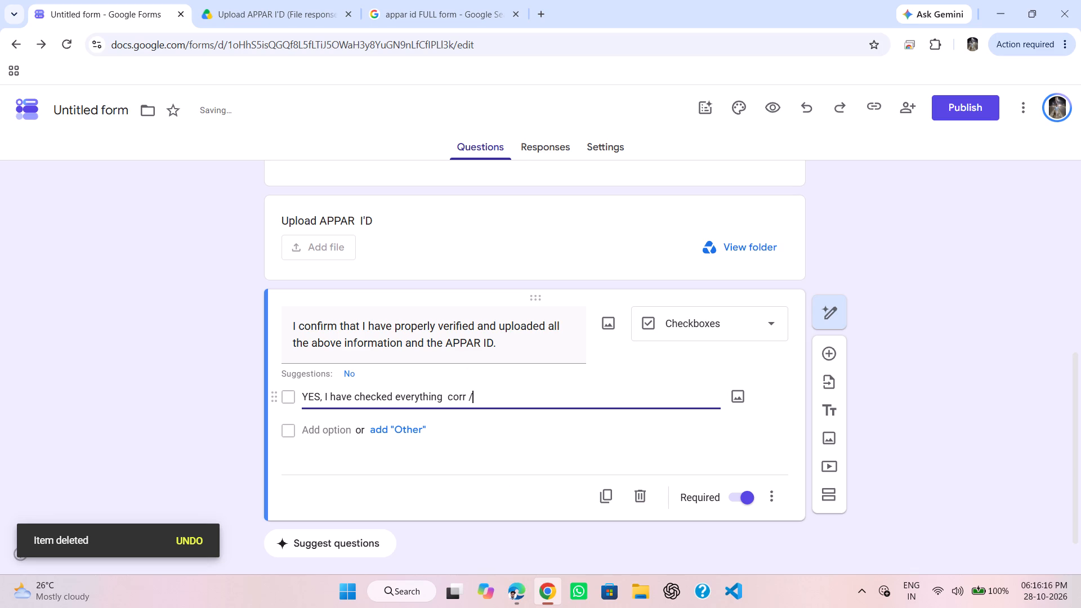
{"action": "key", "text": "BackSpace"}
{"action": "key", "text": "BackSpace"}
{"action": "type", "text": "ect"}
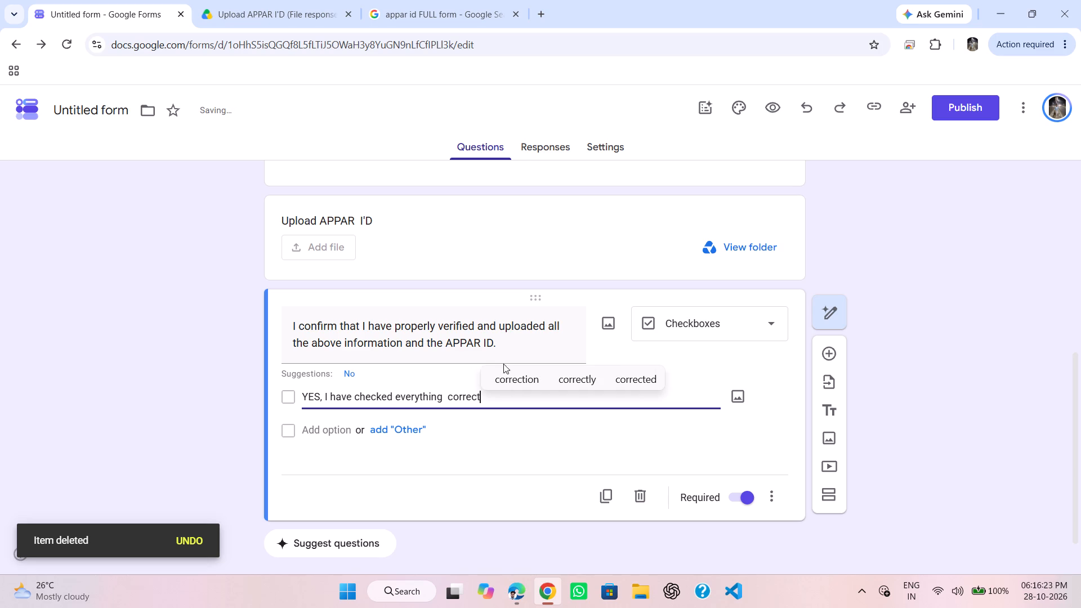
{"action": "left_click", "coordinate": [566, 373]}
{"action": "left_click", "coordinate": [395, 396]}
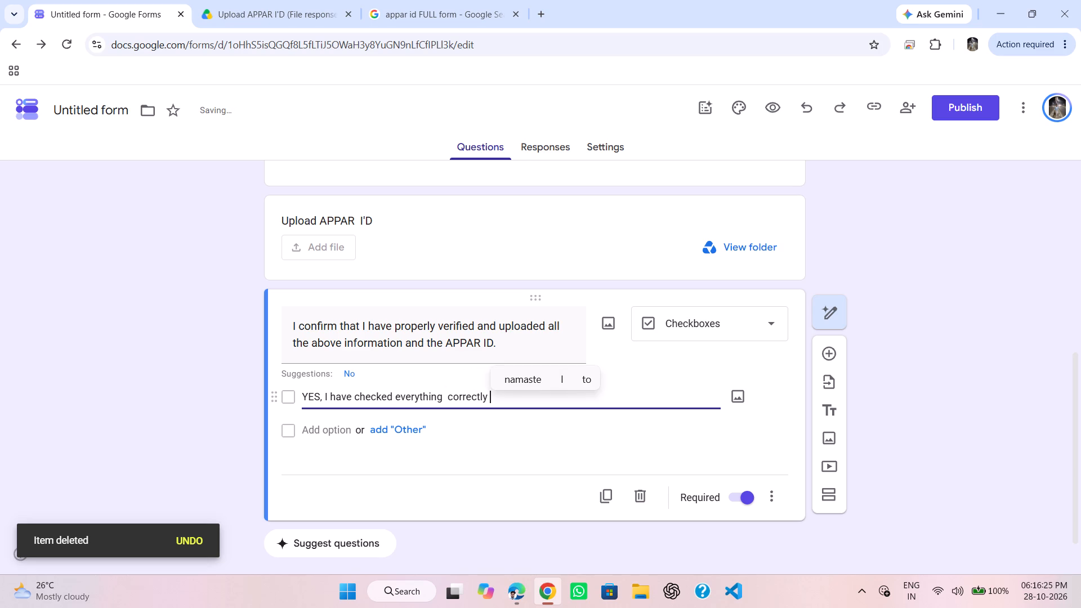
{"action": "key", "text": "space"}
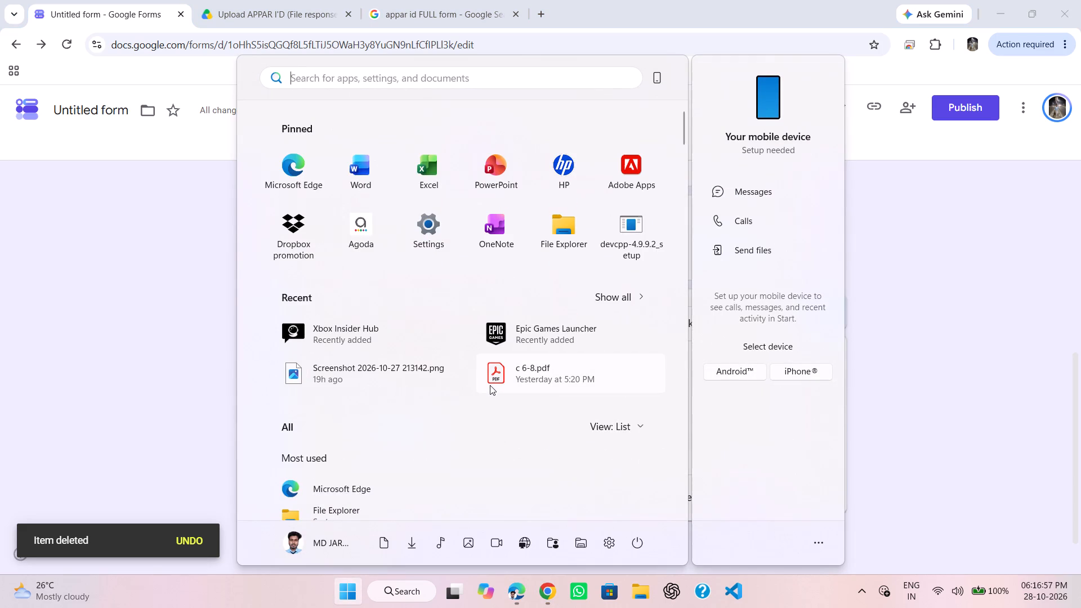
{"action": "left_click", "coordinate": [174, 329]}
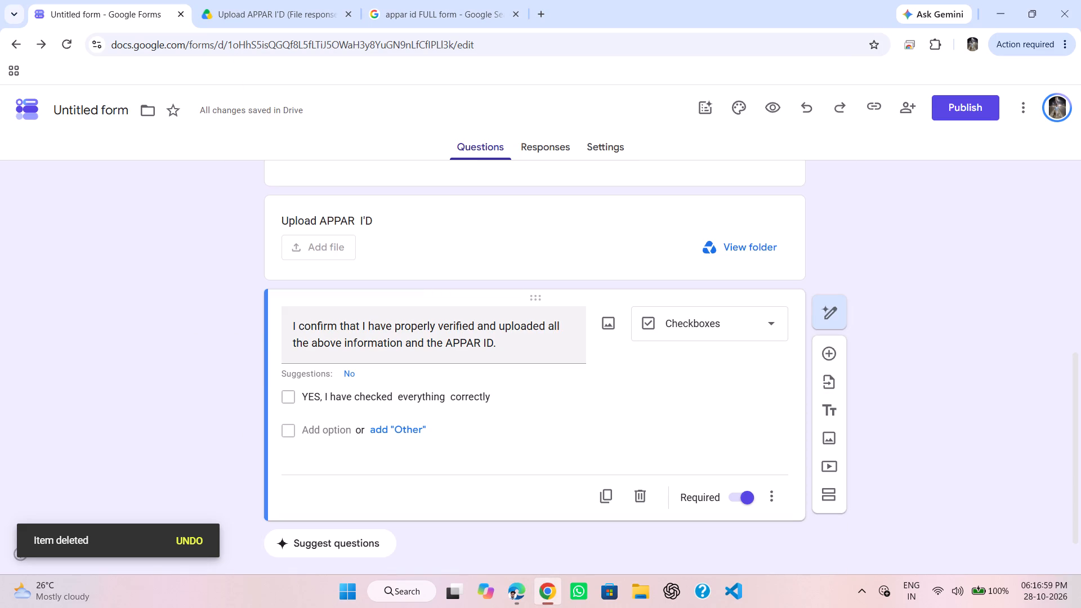
Remove "I have" from the first option and reword it as "YES , checked everything correctly".
{"action": "left_click", "coordinate": [445, 399]}
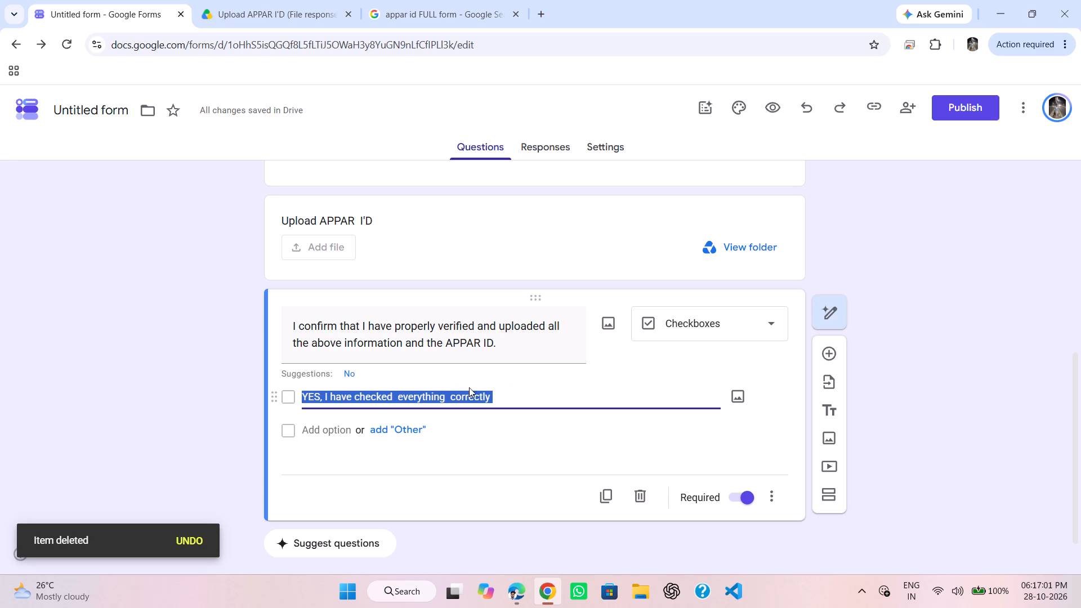
{"action": "left_click", "coordinate": [412, 391]}
{"action": "left_click", "coordinate": [358, 397]}
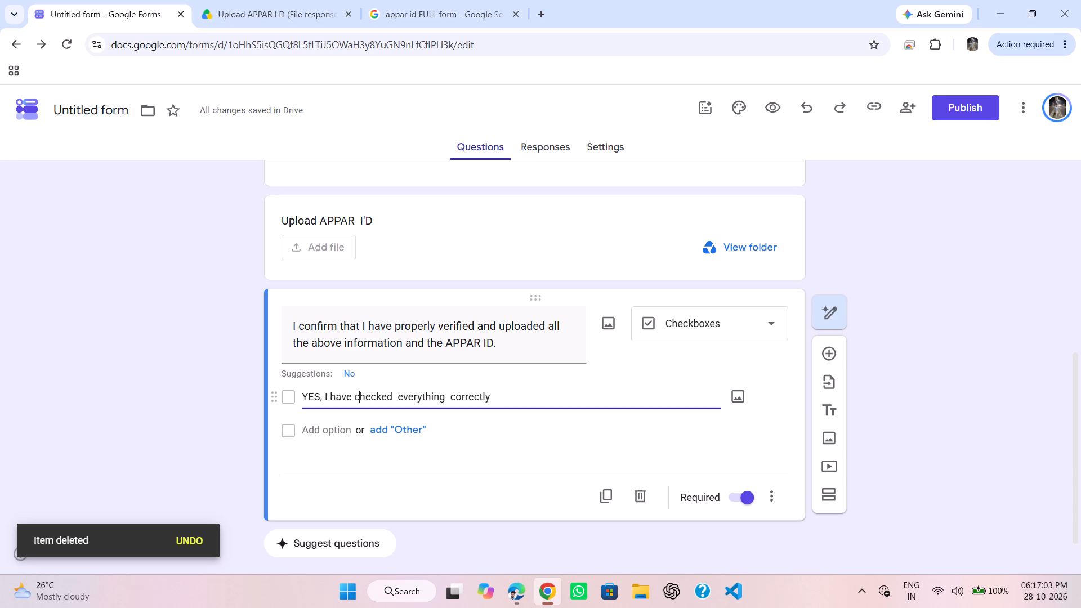
{"action": "left_click", "coordinate": [349, 397]}
{"action": "key", "text": "BackSpace"}
{"action": "key", "text": "BackSpace"}
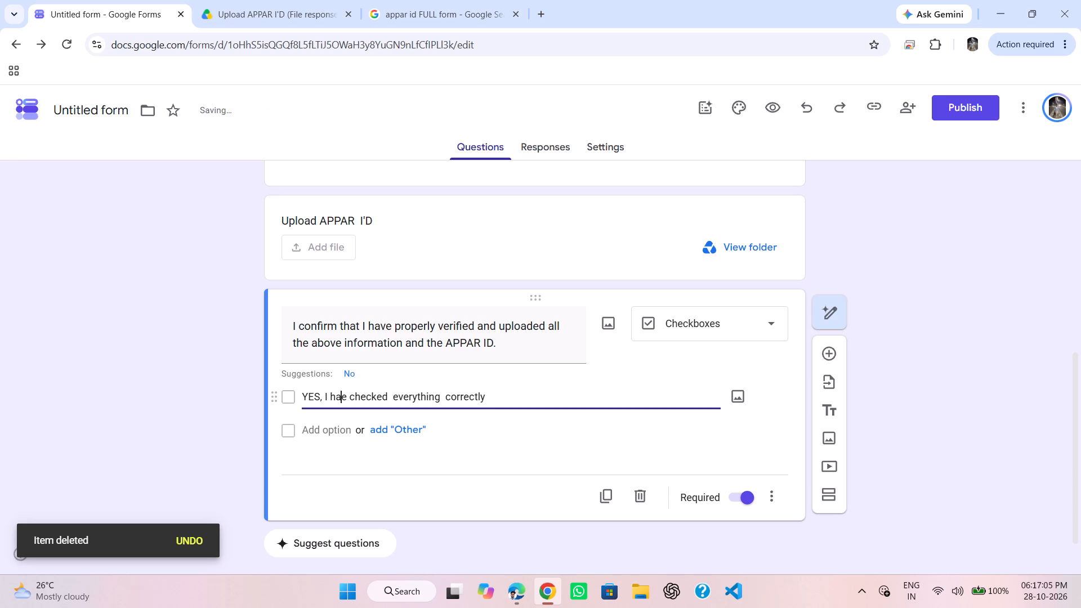
{"action": "key", "text": "BackSpace"}
{"action": "key", "text": "BackSpace"}
{"action": "key", "text": "BackSpace"}
{"action": "key", "text": "BackSpace"}
{"action": "key", "text": "BackSpace"}
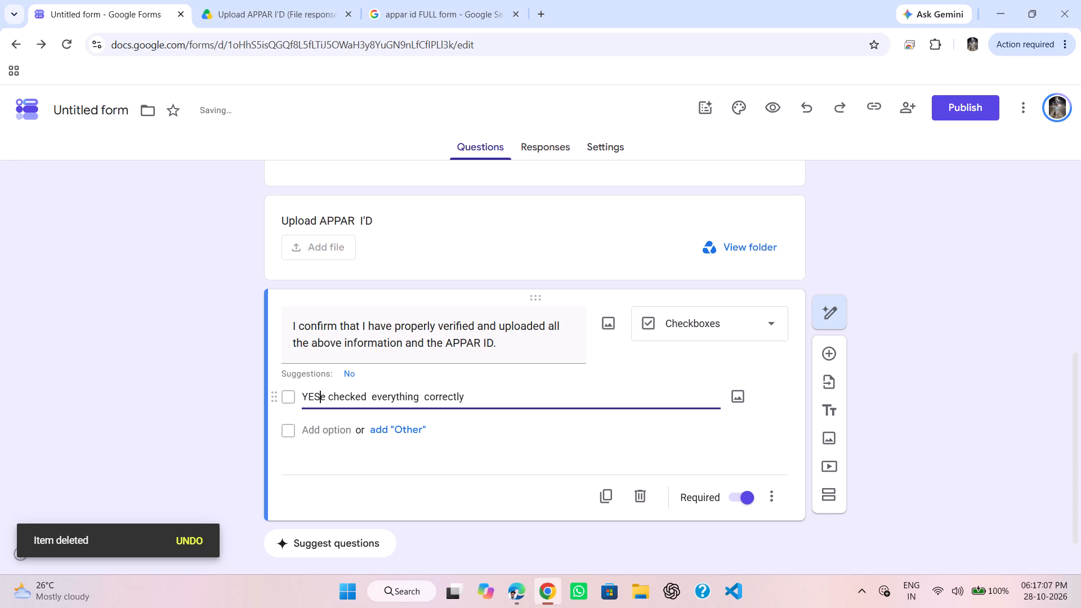
{"action": "key", "text": "space"}
{"action": "type", "text": ","}
{"action": "key", "text": "space"}
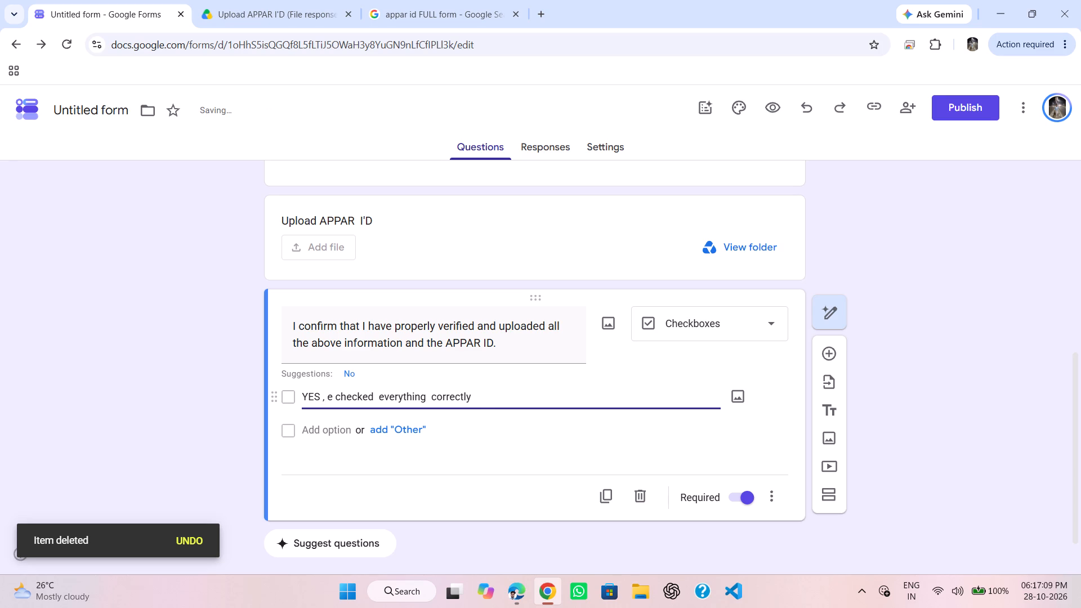
{"action": "left_click", "coordinate": [337, 397]}
{"action": "key", "text": "BackSpace"}
{"action": "key", "text": "BackSpace"}
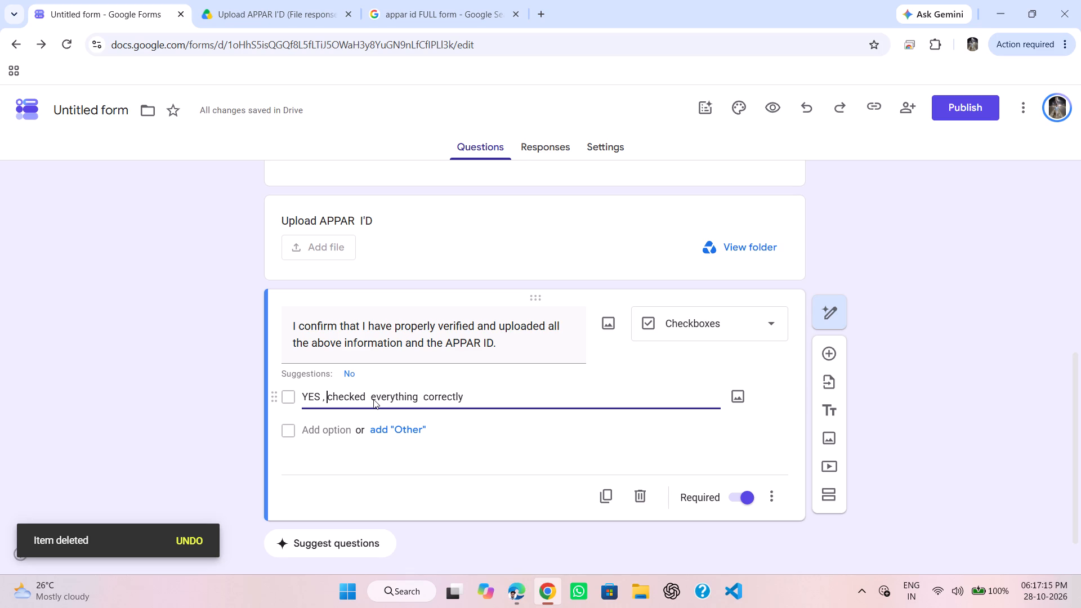
Replace the wording after "YES ," in the confirmation question's first option so it reads "YES , Checked & Verified".
{"action": "left_click", "coordinate": [484, 400]}
{"action": "key", "text": "BackSpace"}
{"action": "key", "text": "BackSpace"}
{"action": "key", "text": "BackSpace"}
{"action": "key", "text": "BackSpace"}
{"action": "key", "text": "BackSpace"}
{"action": "key", "text": "BackSpace"}
{"action": "key", "text": "BackSpace"}
{"action": "key", "text": "BackSpace"}
{"action": "key", "text": "BackSpace"}
{"action": "key", "text": "BackSpace"}
{"action": "key", "text": "BackSpace"}
{"action": "key", "text": "BackSpace"}
{"action": "key", "text": "BackSpace"}
{"action": "key", "text": "BackSpace"}
{"action": "key", "text": "BackSpace"}
{"action": "key", "text": "BackSpace"}
{"action": "key", "text": "BackSpace"}
{"action": "key", "text": "BackSpace"}
{"action": "key", "text": "BackSpace"}
{"action": "key", "text": "BackSpace"}
{"action": "key", "text": "BackSpace"}
{"action": "key", "text": "BackSpace"}
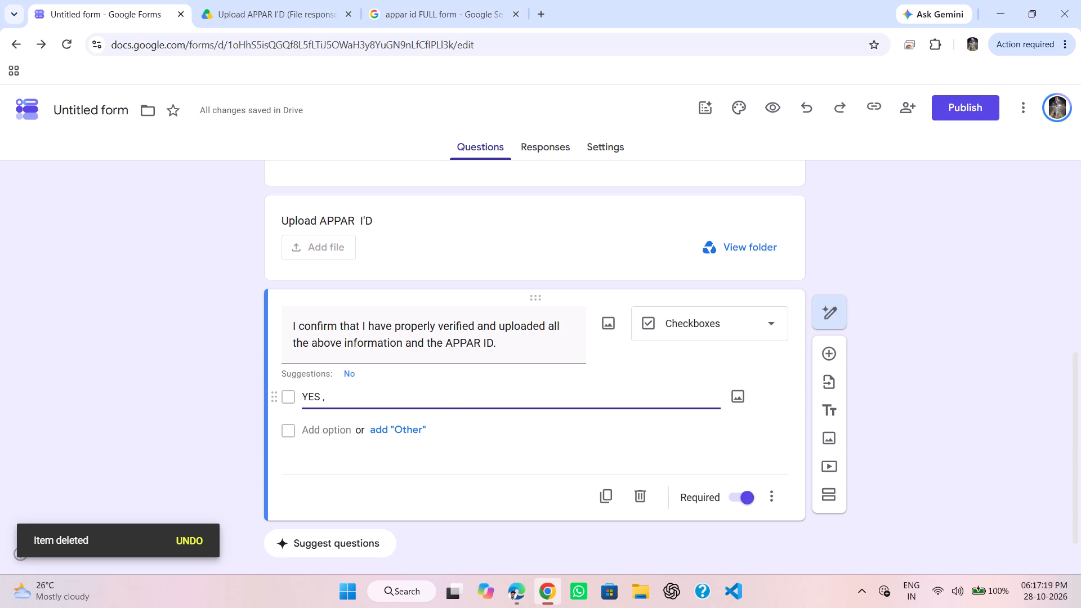
{"action": "key", "text": "c"}
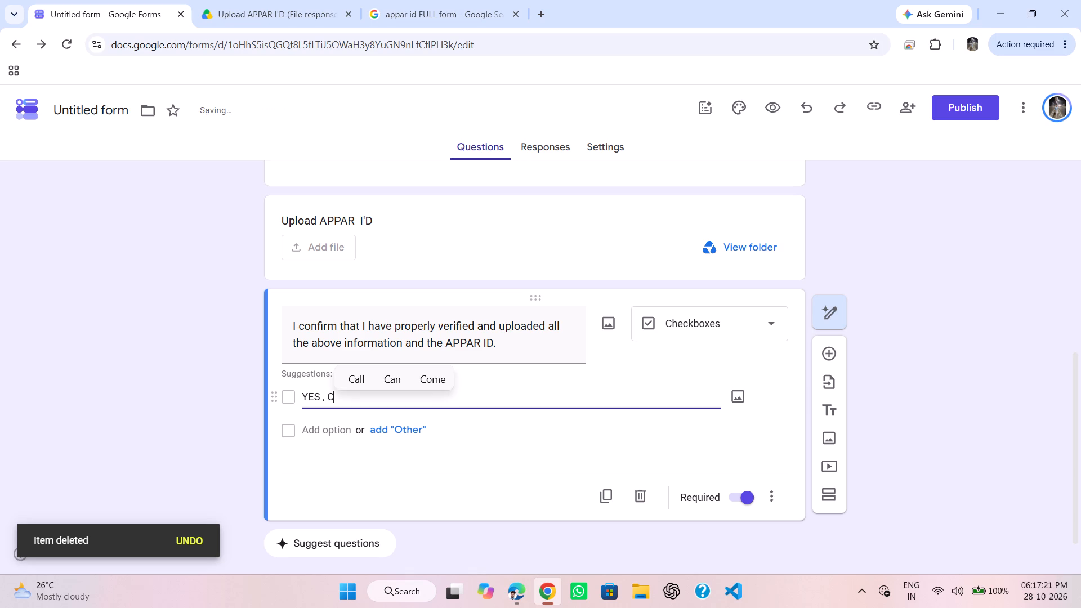
{"action": "type", "text": "hecked"}
{"action": "key", "text": "space"}
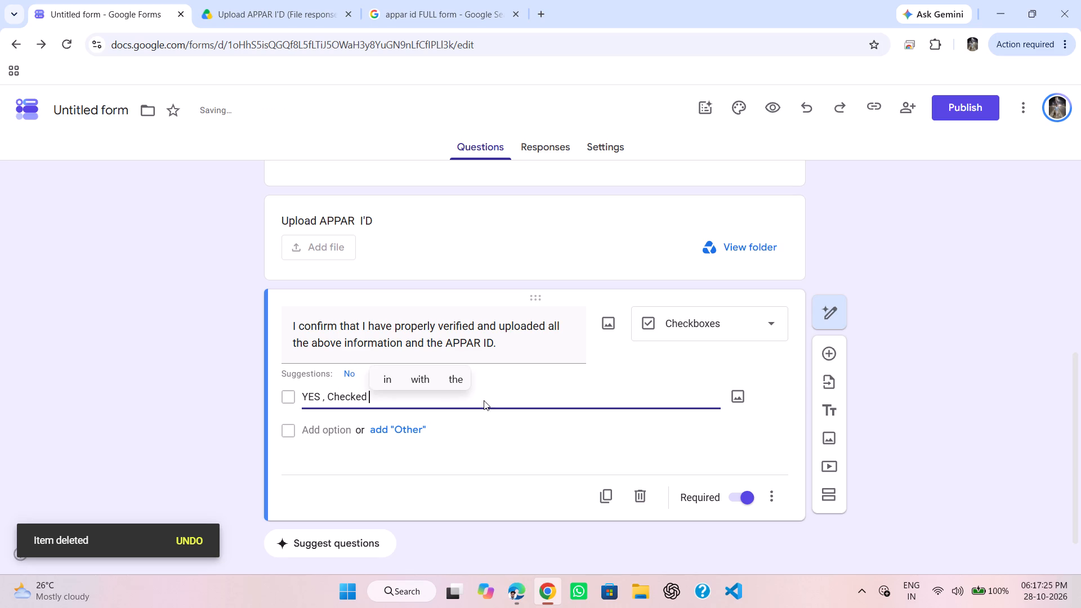
{"action": "key", "text": "BackSpace"}
{"action": "key", "text": "BackSpace"}
{"action": "key", "text": "BackSpace"}
{"action": "key", "text": "BackSpace"}
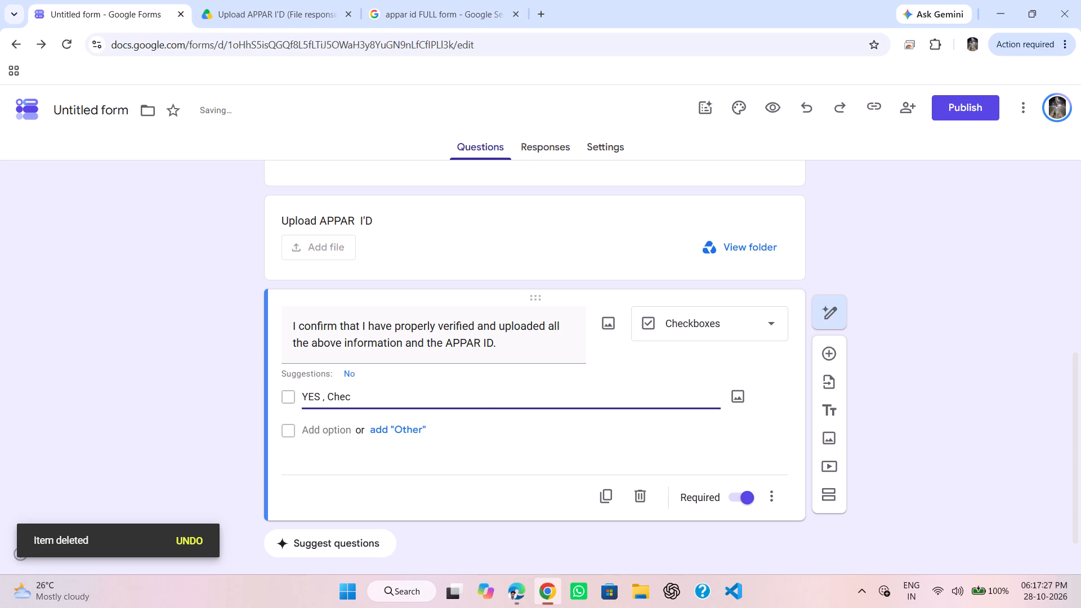
{"action": "key", "text": "BackSpace"}
{"action": "key", "text": "BackSpace"}
{"action": "key", "text": "BackSpace"}
{"action": "type", "text": "heck"}
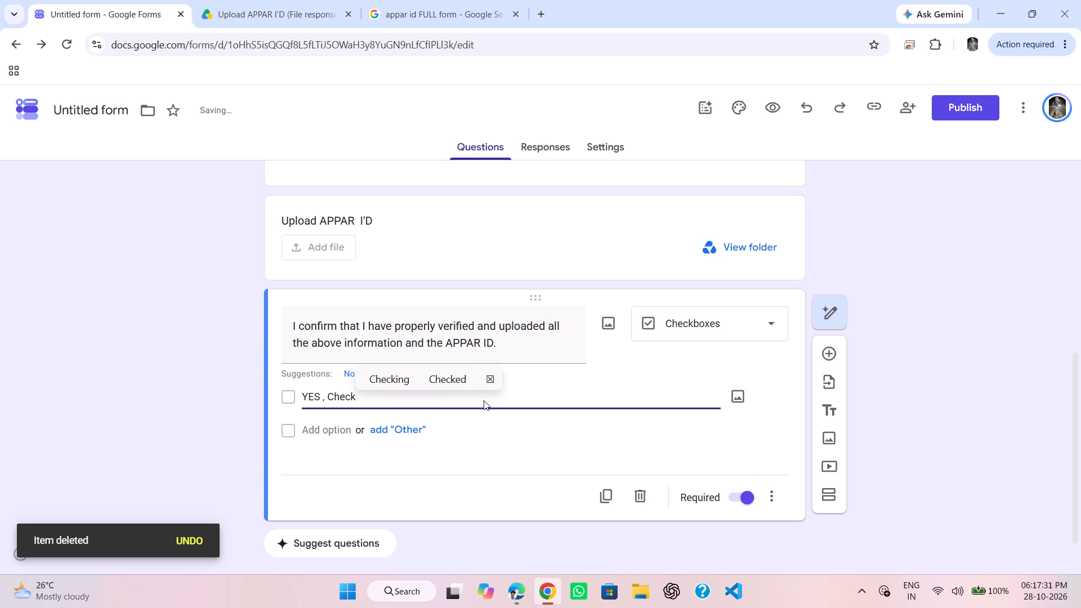
{"action": "left_click", "coordinate": [453, 385]}
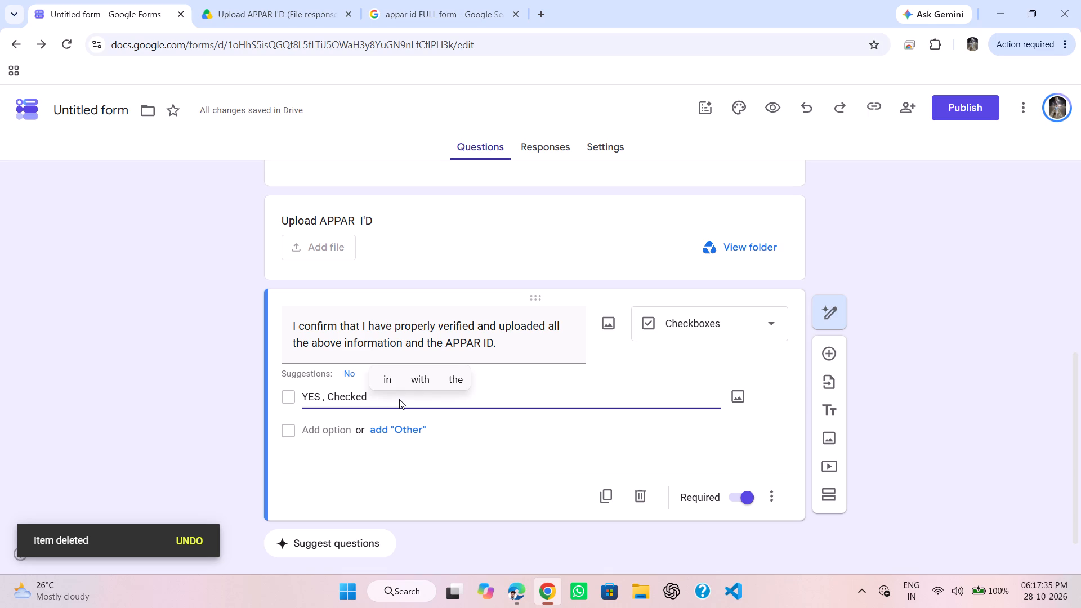
{"action": "type", "text": "& v"}
{"action": "key", "text": "BackSpace"}
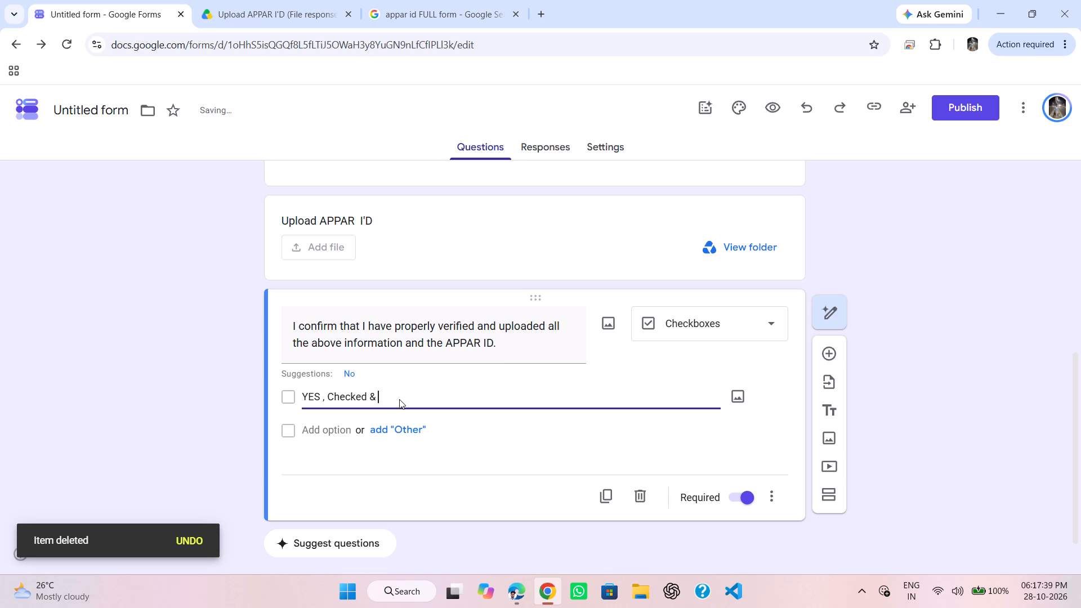
{"action": "type", "text": "eri"}
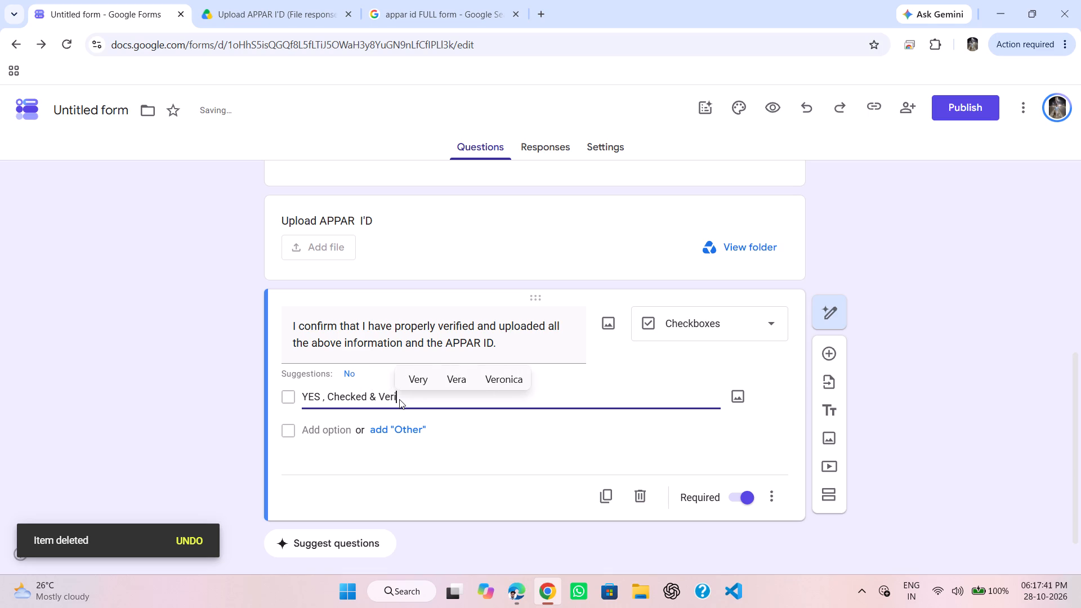
{"action": "left_click", "coordinate": [548, 381]}
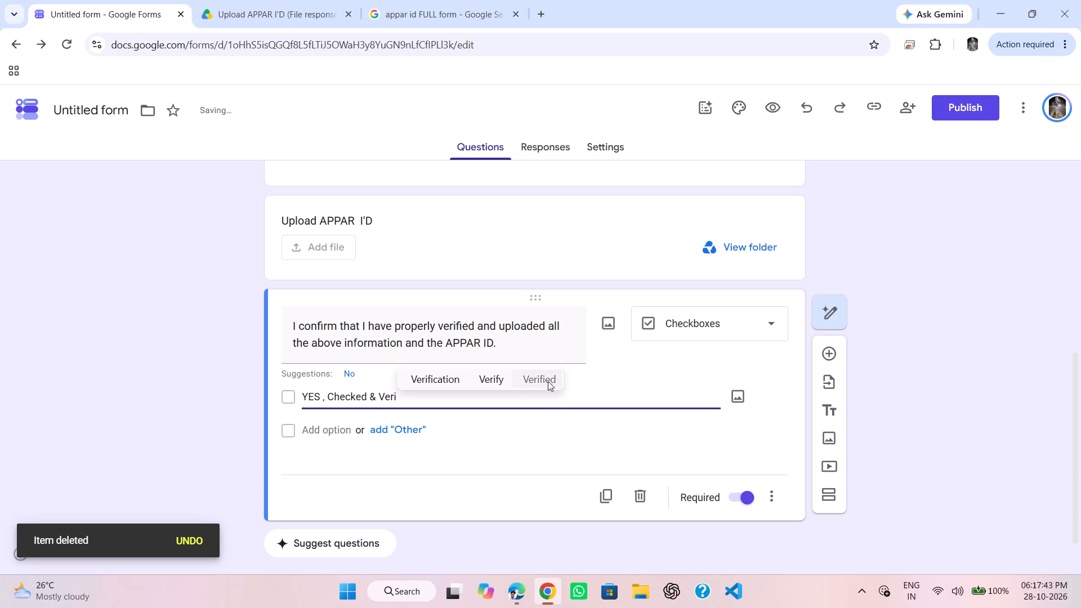
{"action": "left_click", "coordinate": [291, 397]}
{"action": "left_click", "coordinate": [420, 399]}
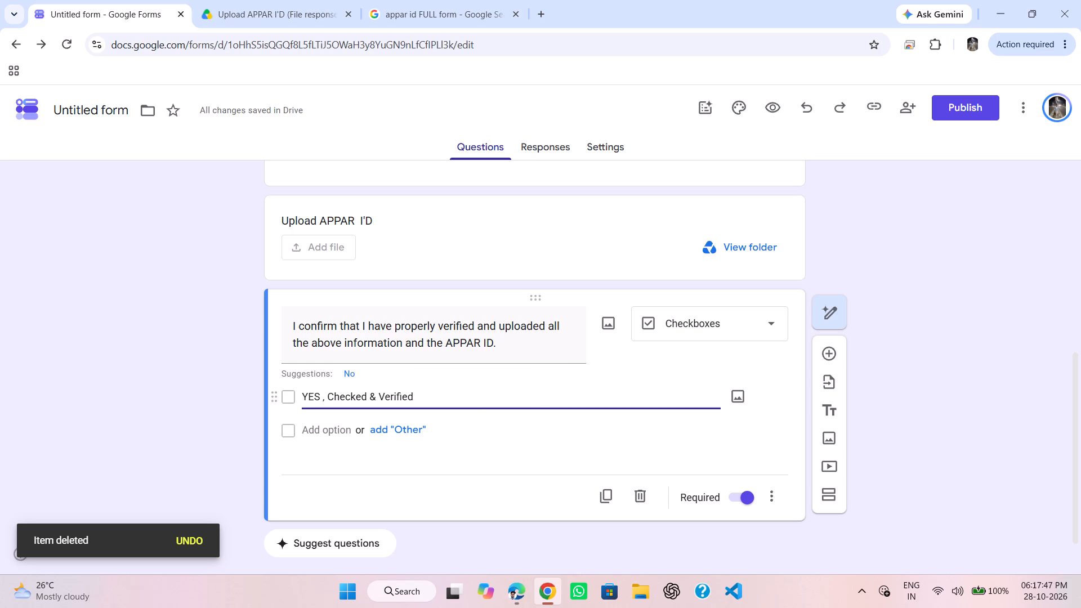
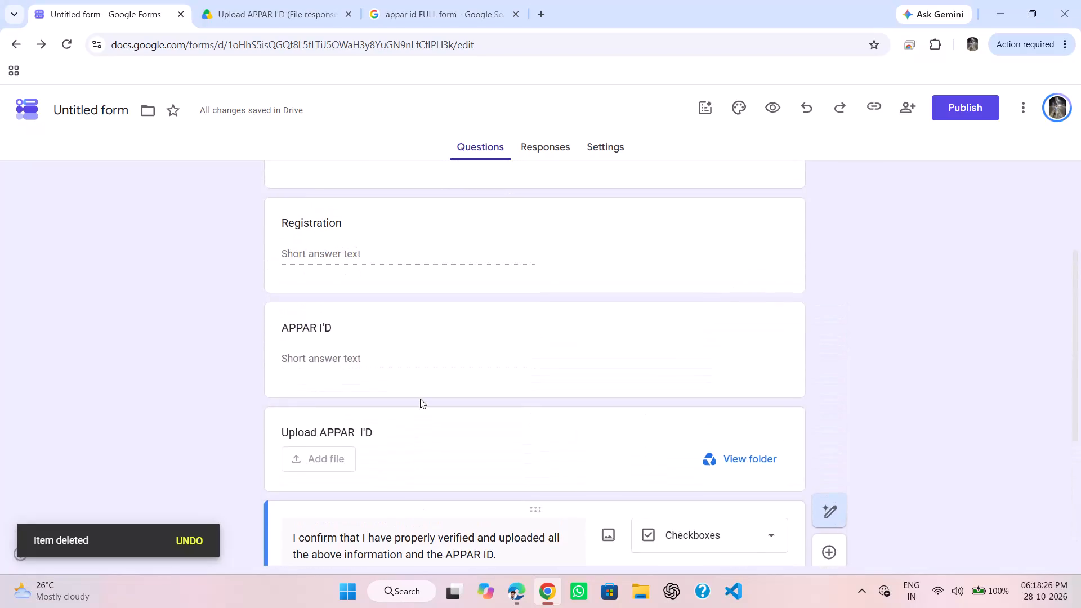
Review the whole form from the title and description through the Full Name, Registration, APPAR I'D, upload and confirmation questions.
{"action": "scroll", "coordinate": [420, 399], "scroll_direction": "up", "scroll_amount": 6}
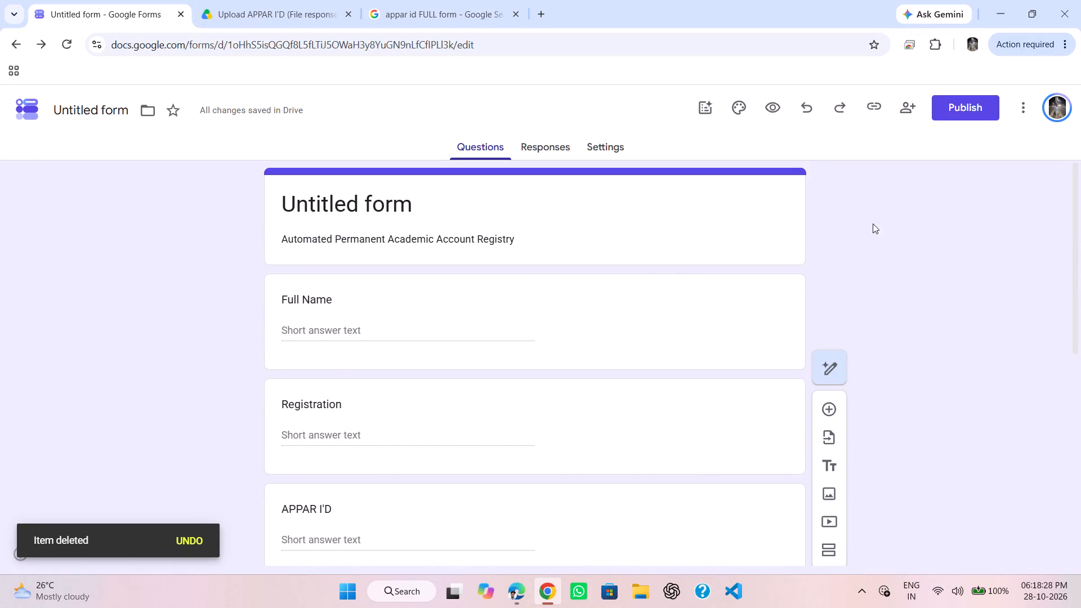
{"action": "scroll", "coordinate": [898, 253], "scroll_direction": "down", "scroll_amount": 4}
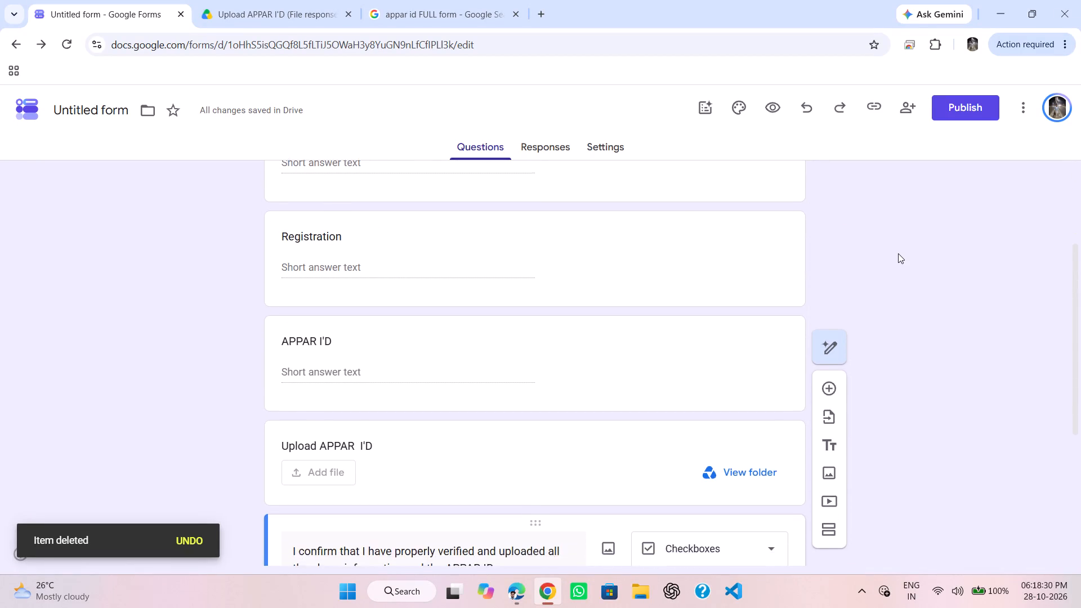
{"action": "scroll", "coordinate": [898, 253], "scroll_direction": "down", "scroll_amount": 1}
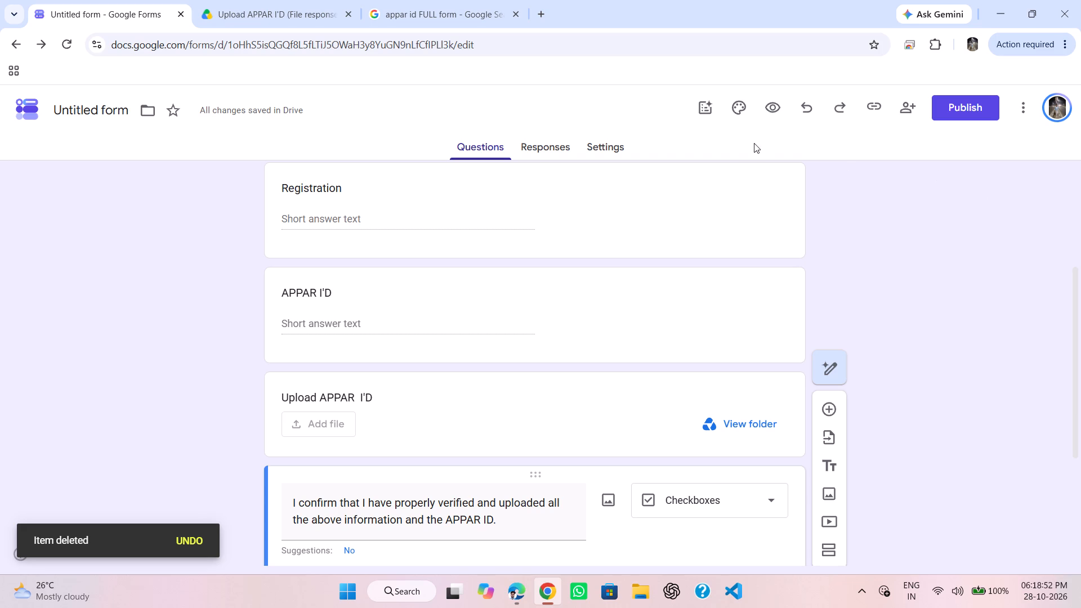
{"action": "scroll", "coordinate": [542, 218], "scroll_direction": "up", "scroll_amount": 2}
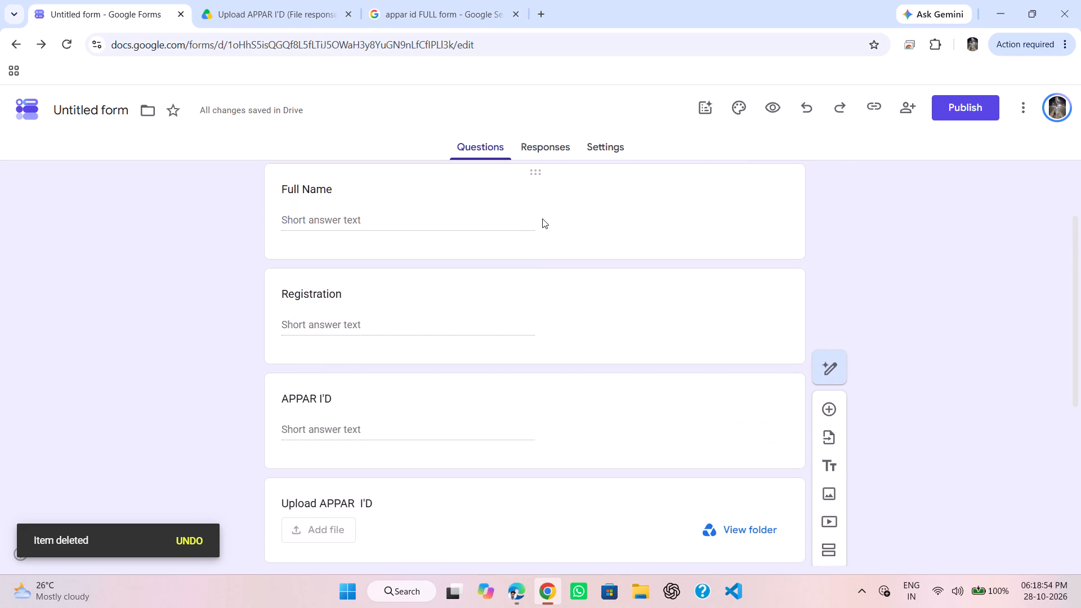
{"action": "scroll", "coordinate": [542, 218], "scroll_direction": "up", "scroll_amount": 4}
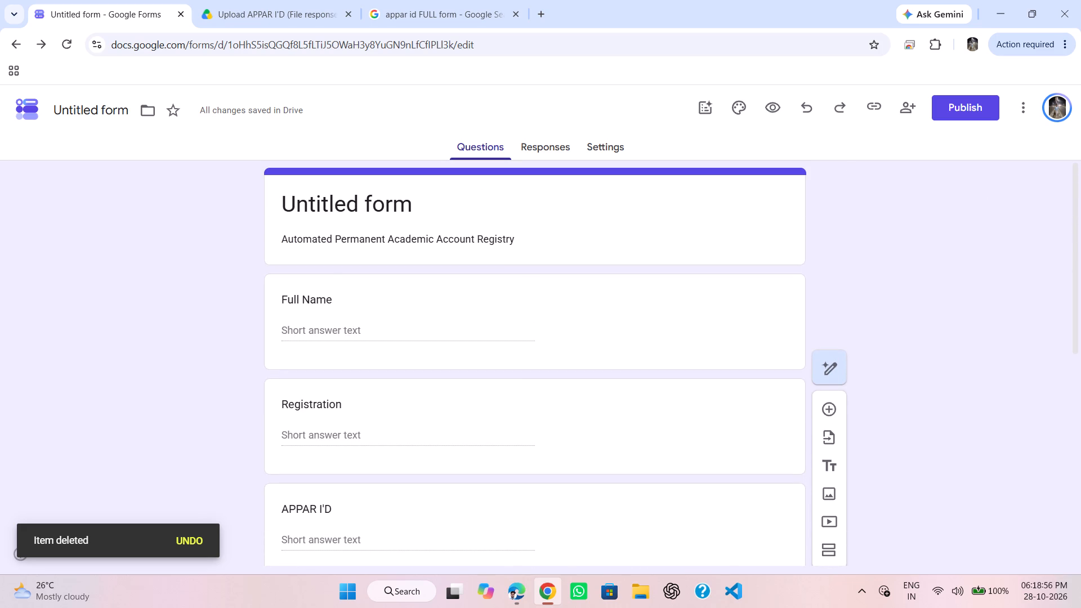
{"action": "scroll", "coordinate": [417, 324], "scroll_direction": "down", "scroll_amount": 1}
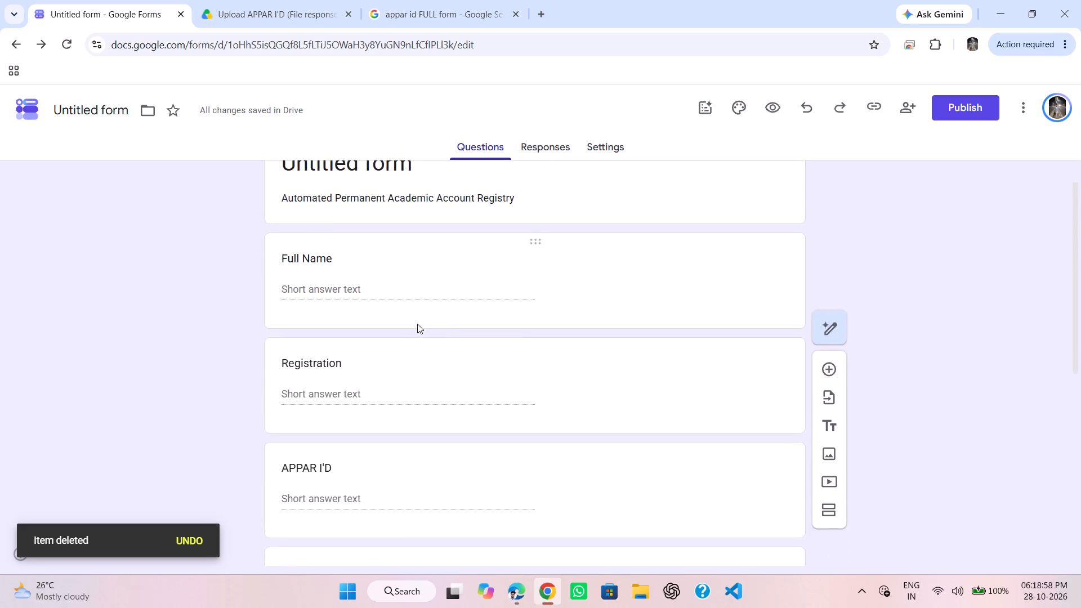
{"action": "scroll", "coordinate": [417, 324], "scroll_direction": "down", "scroll_amount": 1}
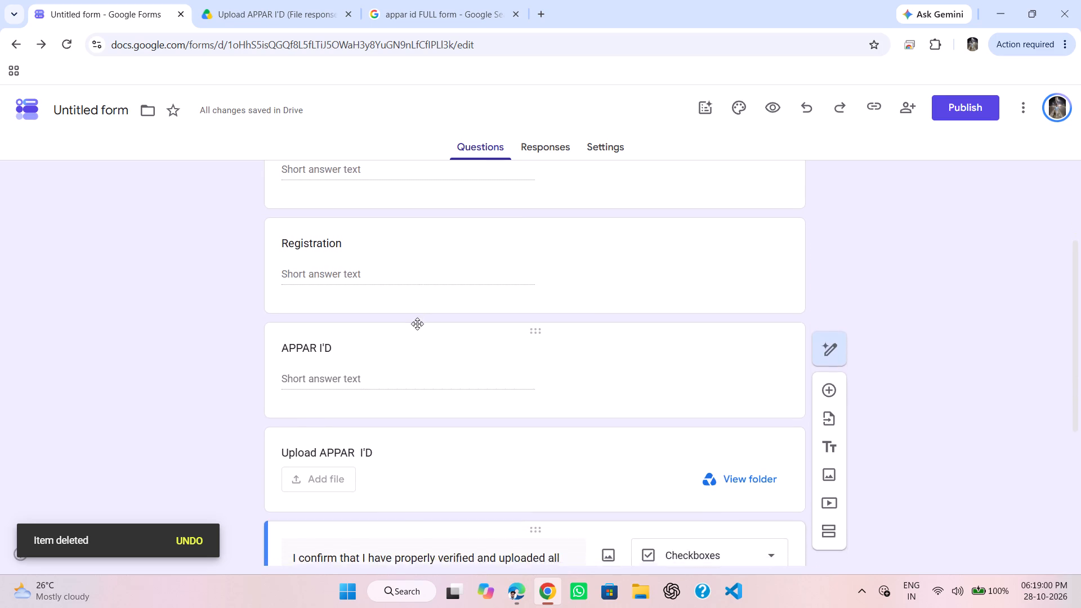
{"action": "scroll", "coordinate": [417, 324], "scroll_direction": "down", "scroll_amount": 1}
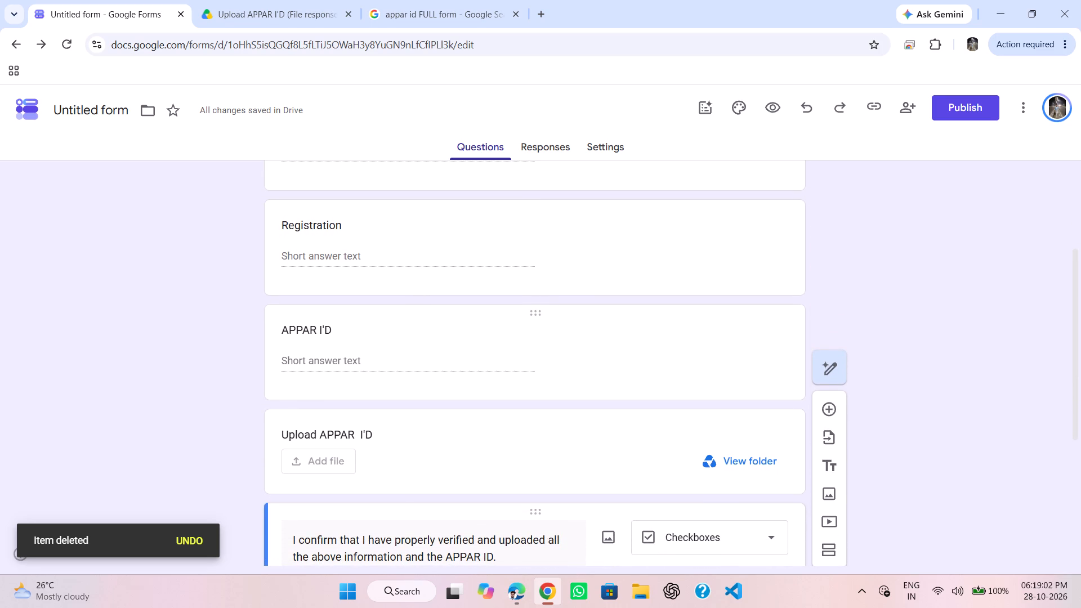
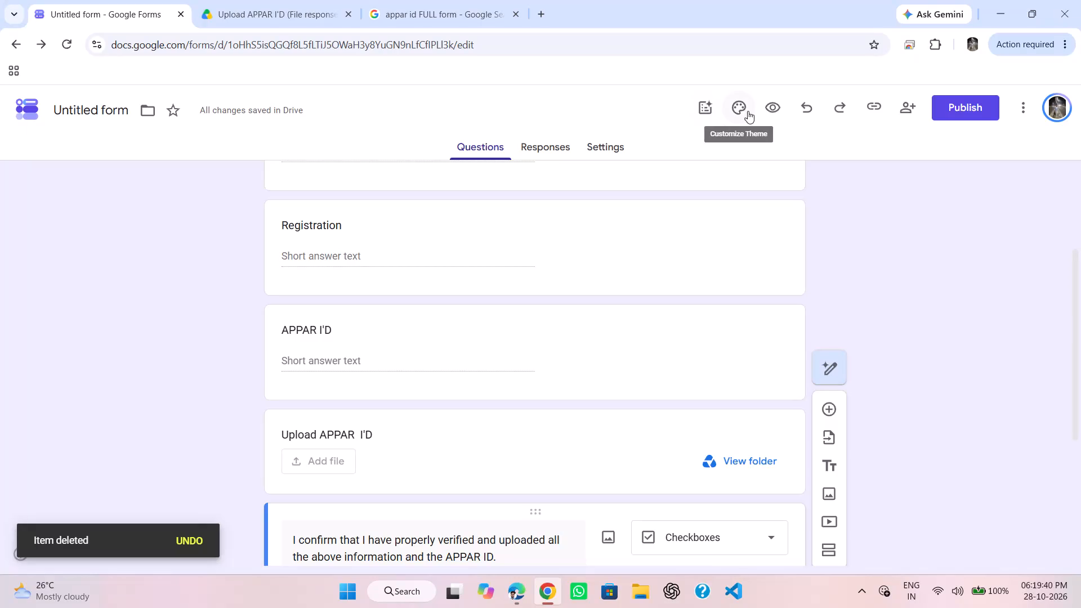
Preview the form, tick "YES , Checked & Verified" and try to submit it with the other questions left blank.
{"action": "left_click", "coordinate": [765, 114]}
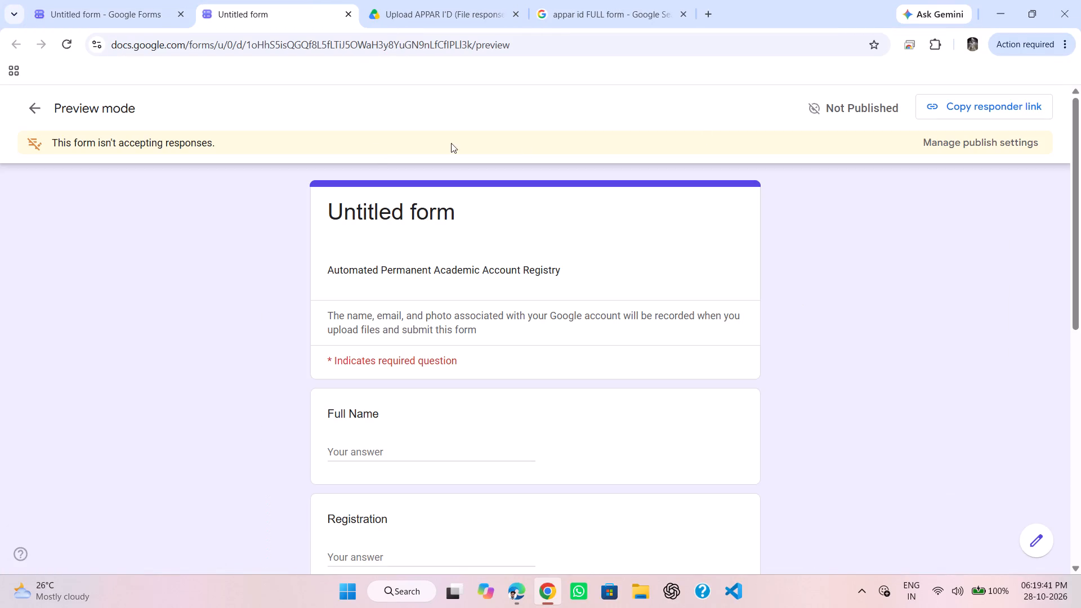
{"action": "scroll", "coordinate": [449, 284], "scroll_direction": "down", "scroll_amount": 1}
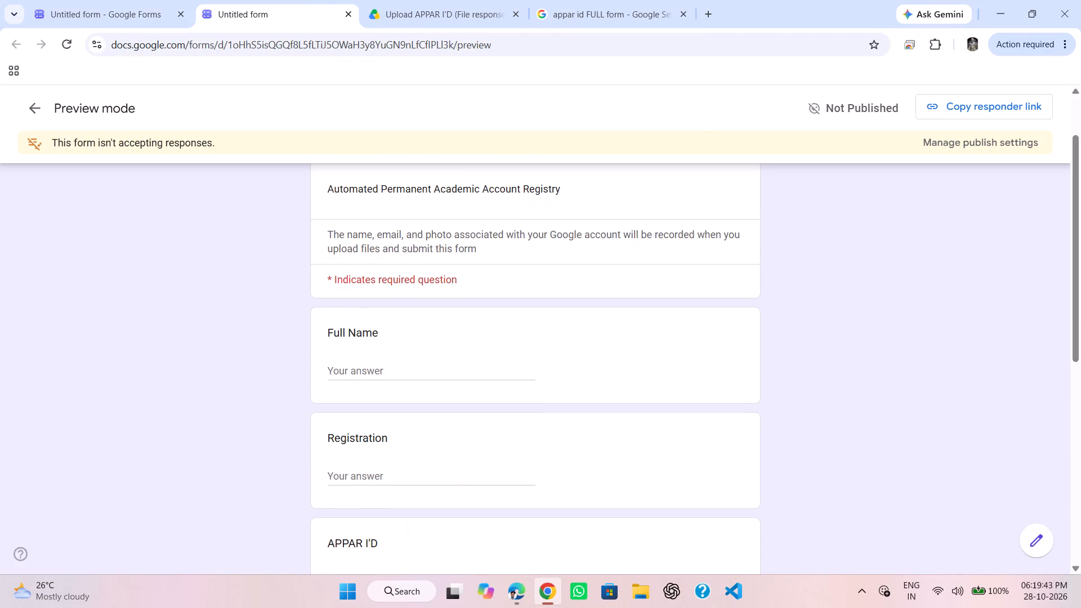
{"action": "scroll", "coordinate": [392, 265], "scroll_direction": "down", "scroll_amount": 2}
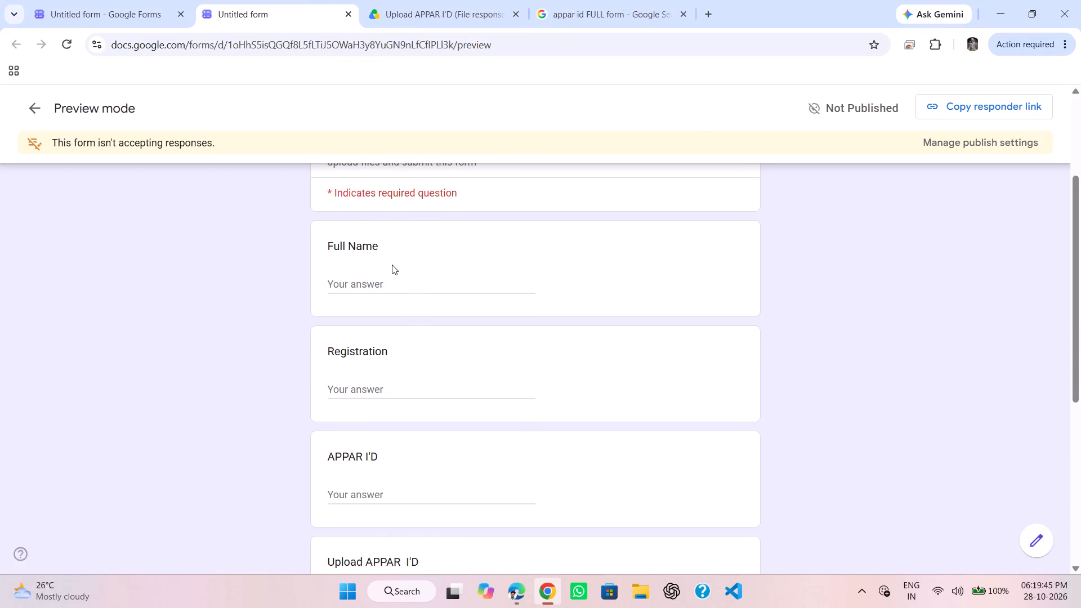
{"action": "scroll", "coordinate": [392, 265], "scroll_direction": "down", "scroll_amount": 3}
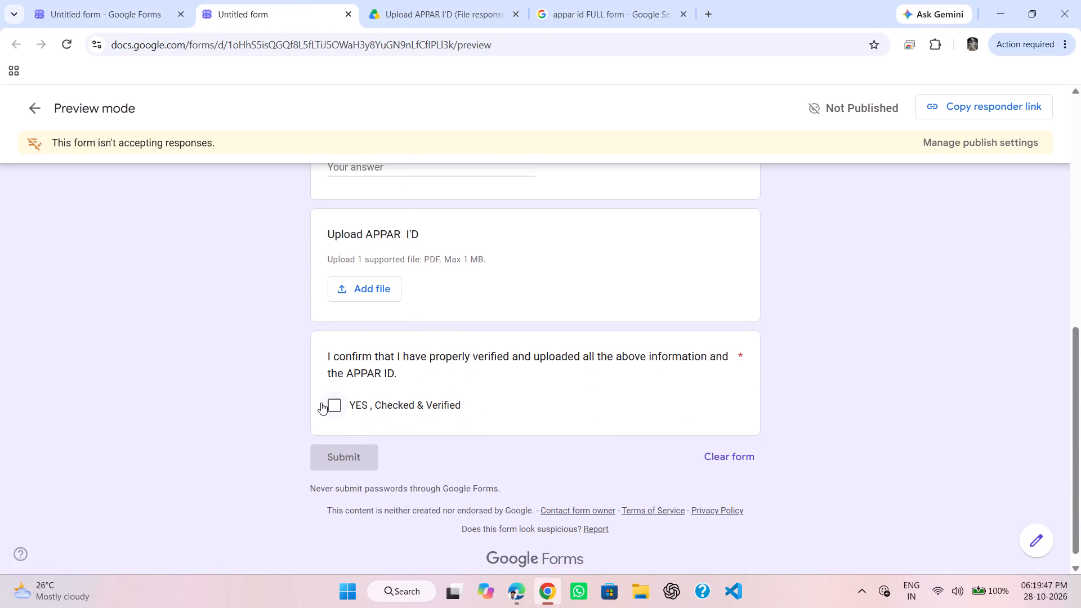
{"action": "left_click", "coordinate": [330, 405]}
{"action": "left_click", "coordinate": [345, 460]}
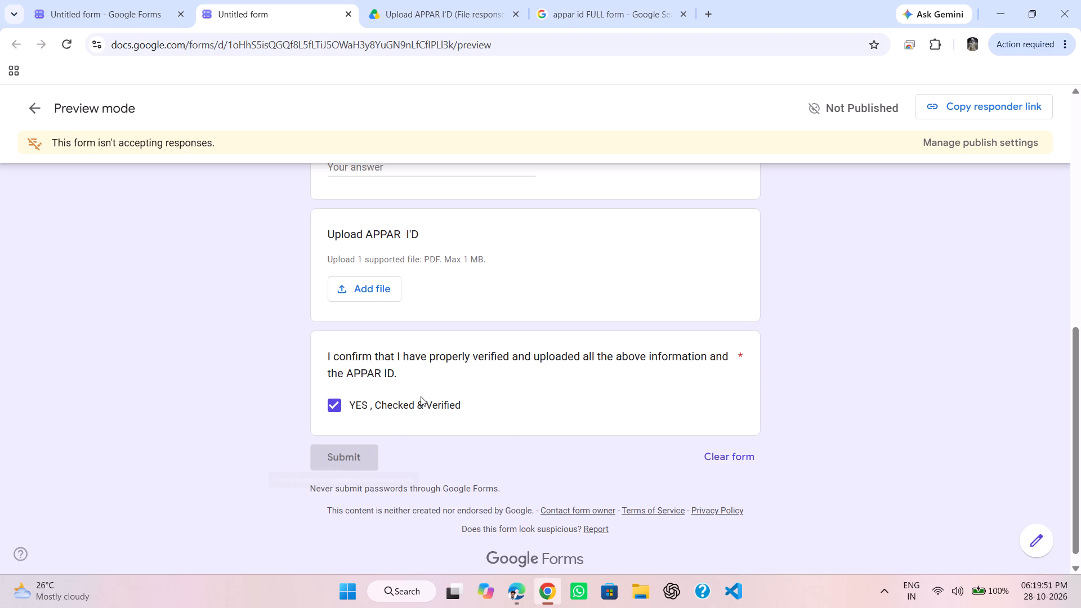
{"action": "scroll", "coordinate": [428, 366], "scroll_direction": "up", "scroll_amount": 4}
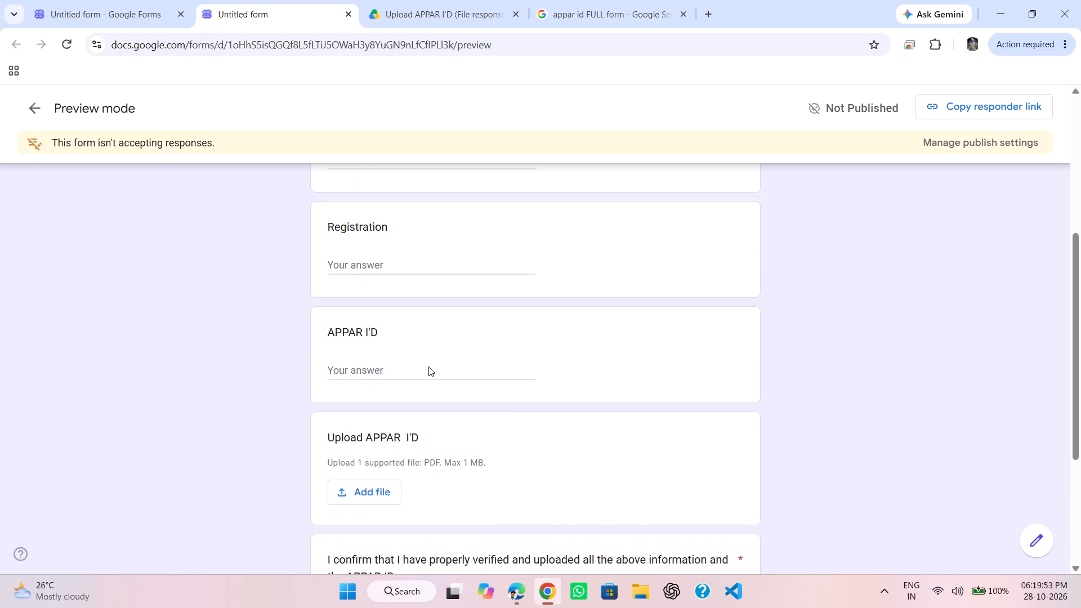
{"action": "scroll", "coordinate": [428, 366], "scroll_direction": "up", "scroll_amount": 2}
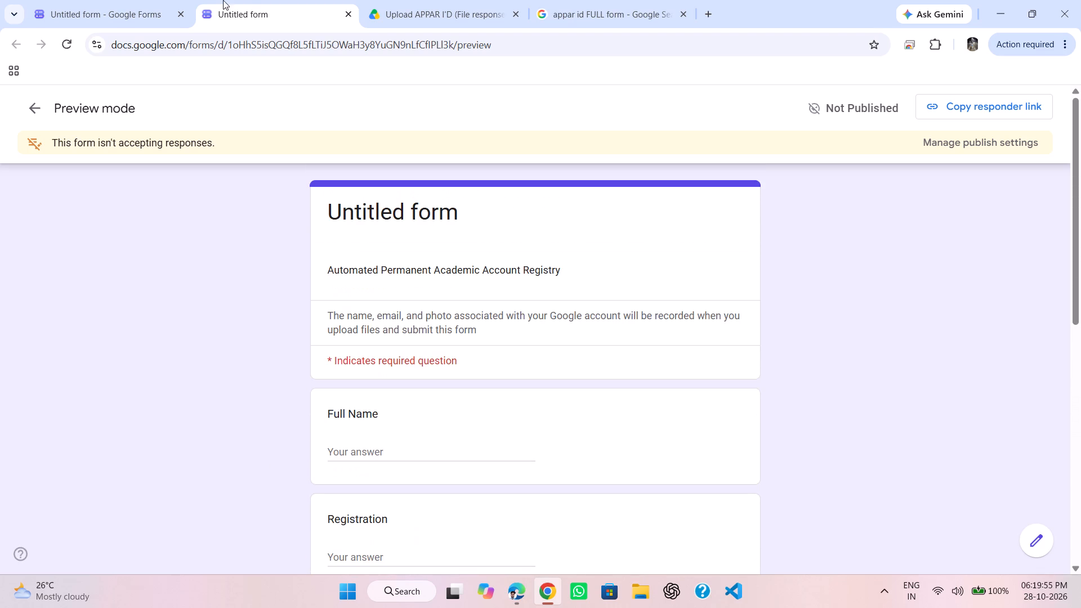
Make the APPAR I'D question required in the form editor.
{"action": "left_click", "coordinate": [155, 1]}
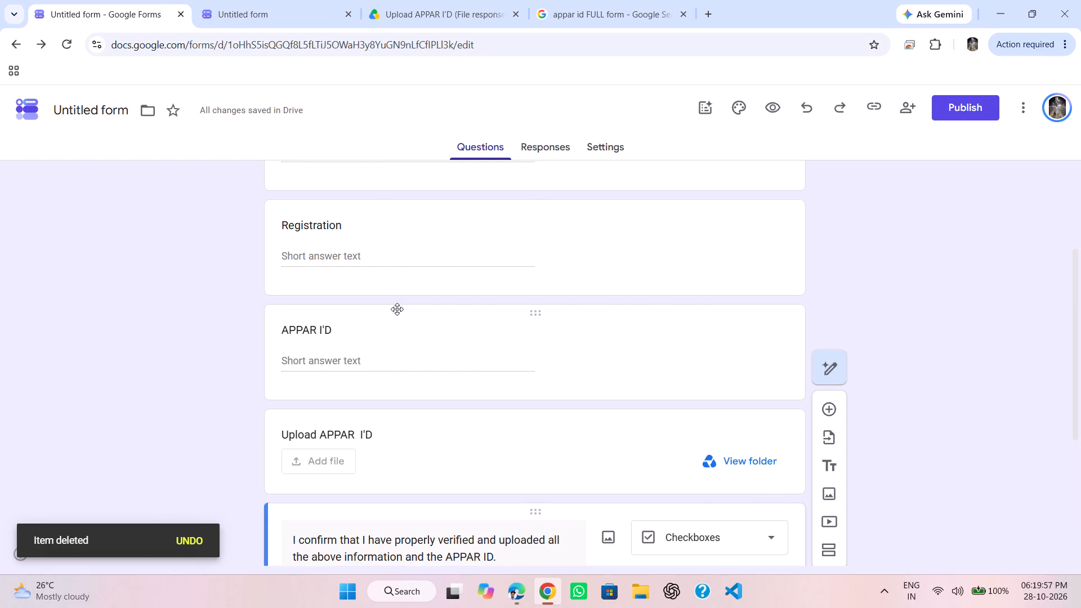
{"action": "scroll", "coordinate": [397, 309], "scroll_direction": "down", "scroll_amount": 1}
{"action": "left_click", "coordinate": [543, 305]}
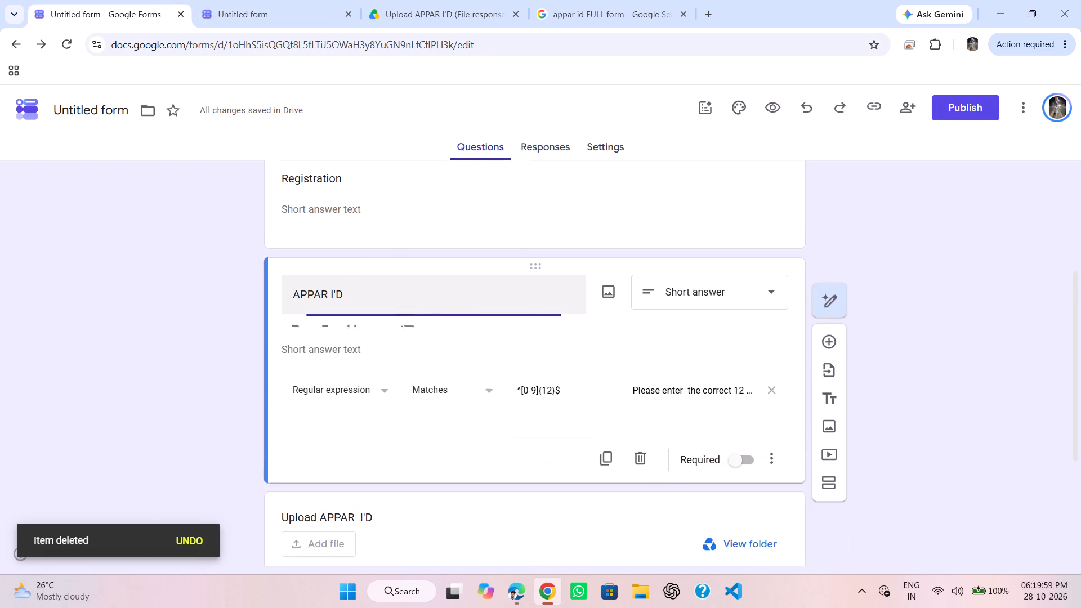
{"action": "left_click", "coordinate": [741, 481]}
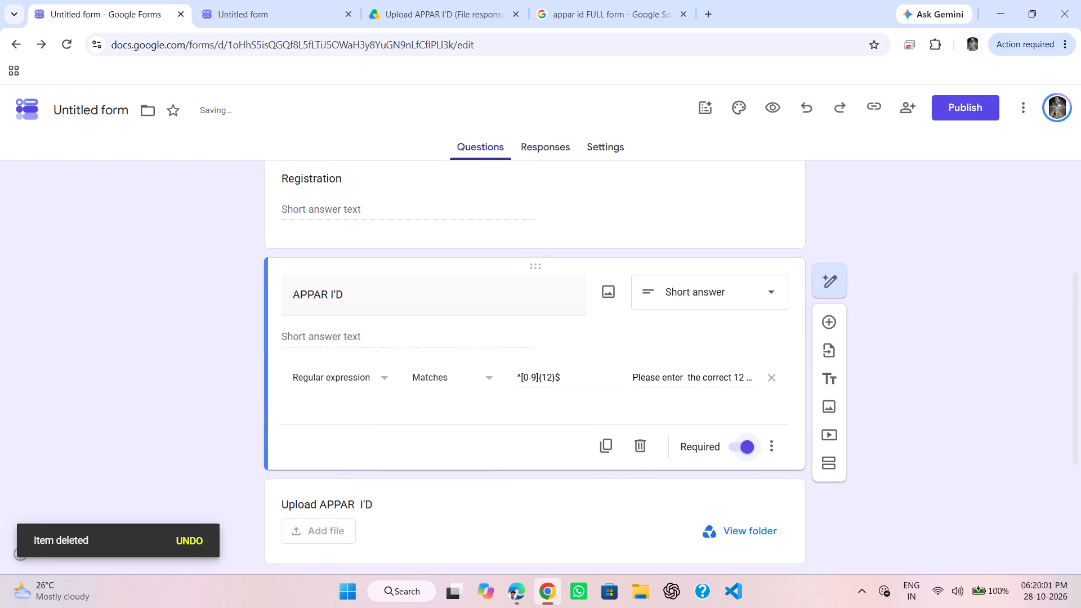
{"action": "scroll", "coordinate": [603, 339], "scroll_direction": "down", "scroll_amount": 1}
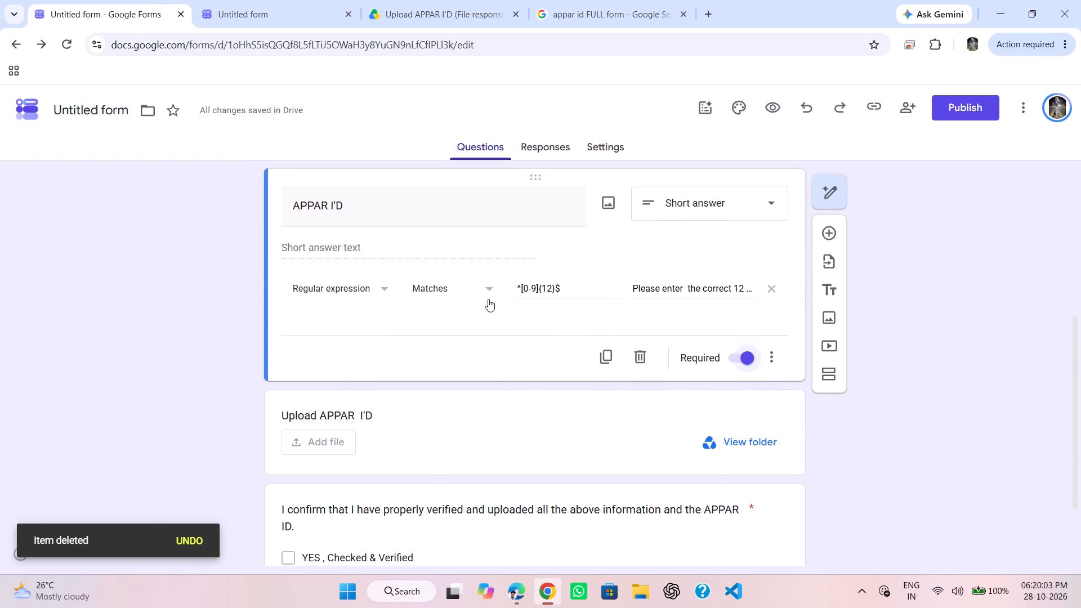
Check the open form preview for how the Full Name, Registration, APPAR I'D, upload and confirmation questions appear.
{"action": "left_click", "coordinate": [279, 0]}
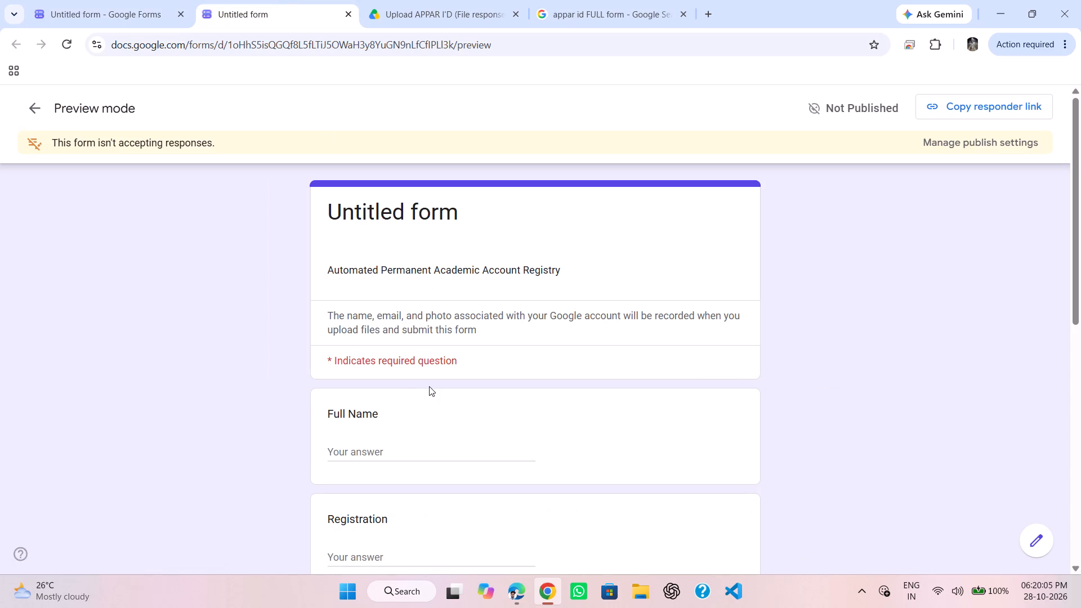
{"action": "scroll", "coordinate": [429, 386], "scroll_direction": "down", "scroll_amount": 4}
{"action": "left_click", "coordinate": [407, 371]}
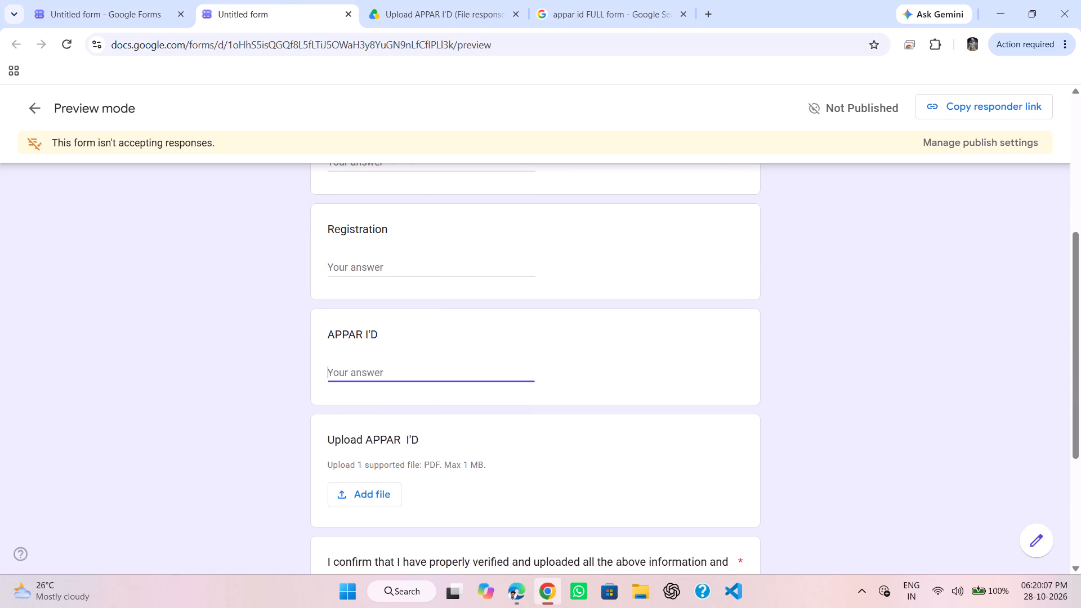
{"action": "scroll", "coordinate": [404, 347], "scroll_direction": "down", "scroll_amount": 1}
{"action": "scroll", "coordinate": [404, 347], "scroll_direction": "up", "scroll_amount": 1}
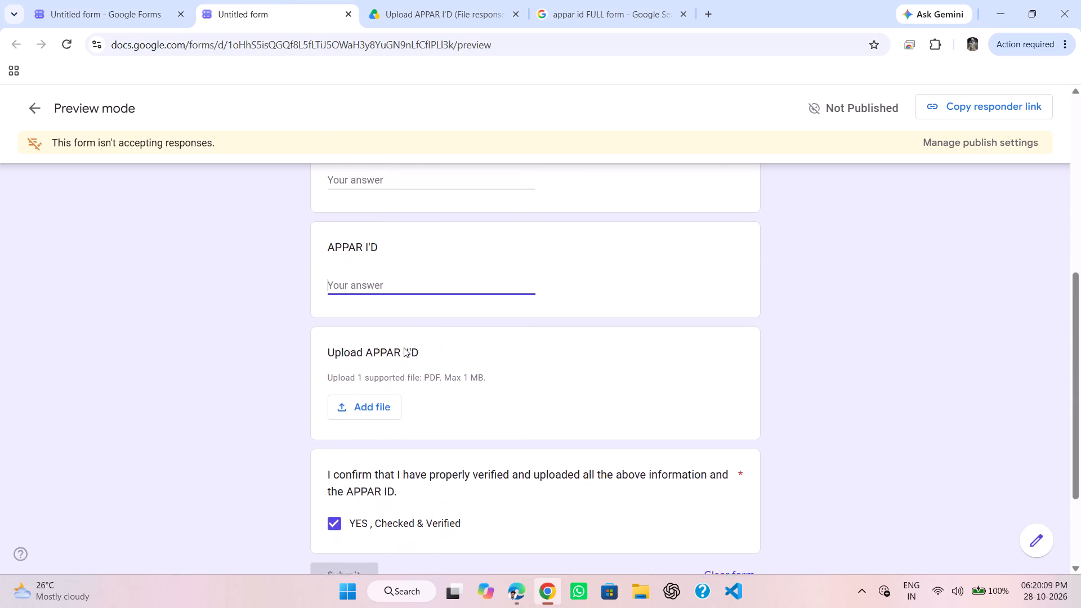
{"action": "scroll", "coordinate": [404, 347], "scroll_direction": "up", "scroll_amount": 1}
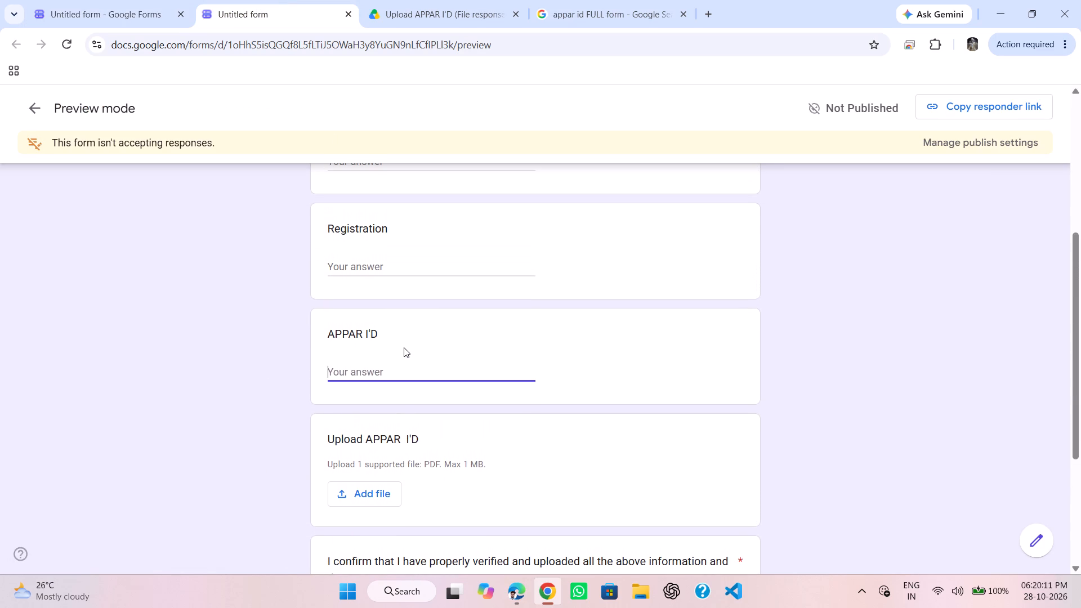
{"action": "scroll", "coordinate": [137, 191], "scroll_direction": "up", "scroll_amount": 2}
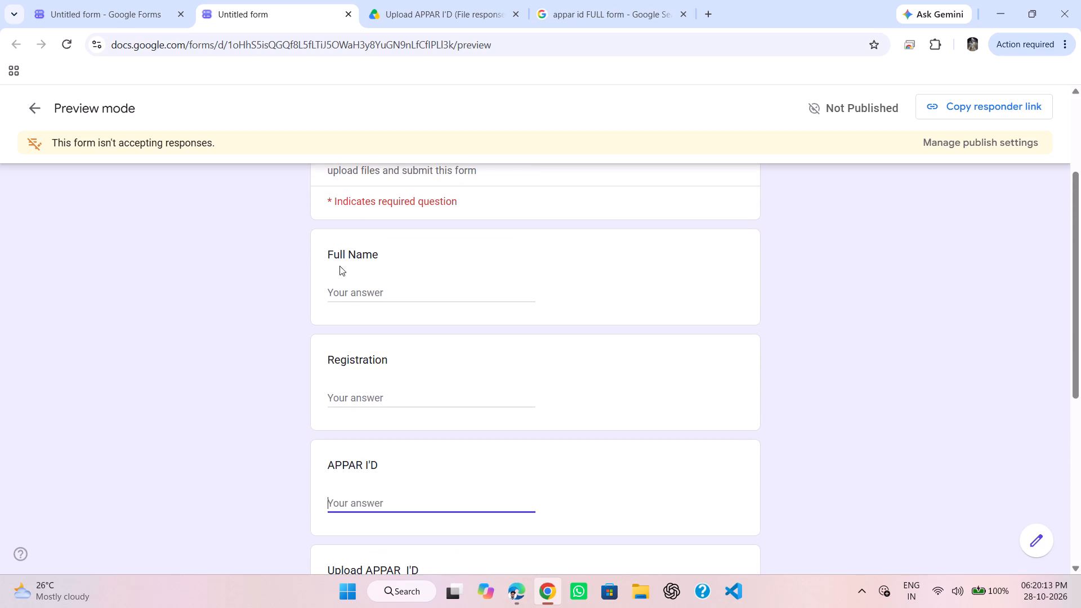
{"action": "left_click", "coordinate": [341, 282]}
{"action": "left_click", "coordinate": [342, 293]}
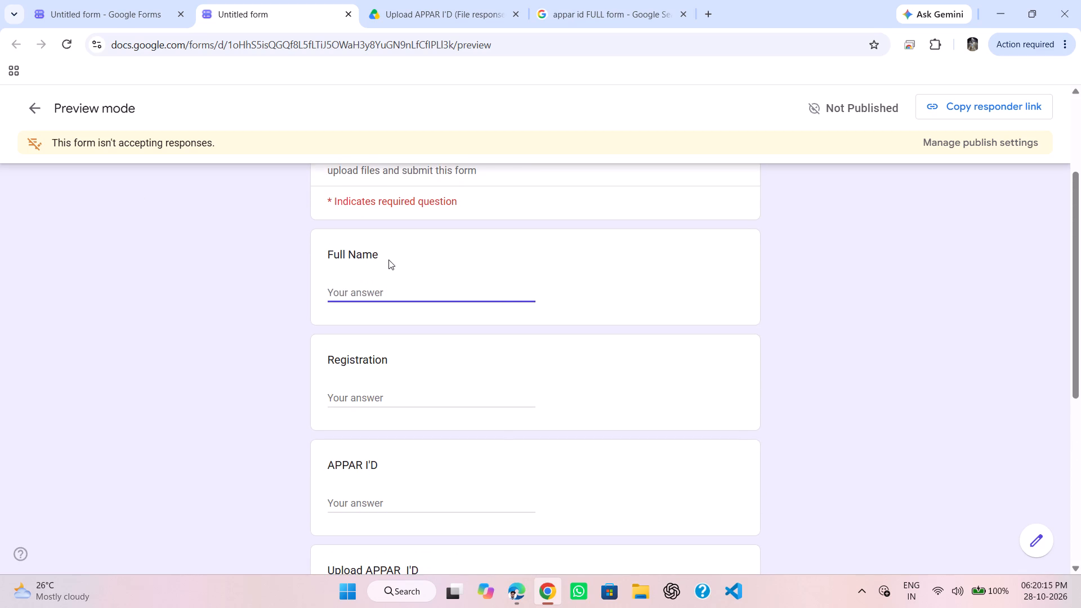
{"action": "scroll", "coordinate": [388, 260], "scroll_direction": "up", "scroll_amount": 1}
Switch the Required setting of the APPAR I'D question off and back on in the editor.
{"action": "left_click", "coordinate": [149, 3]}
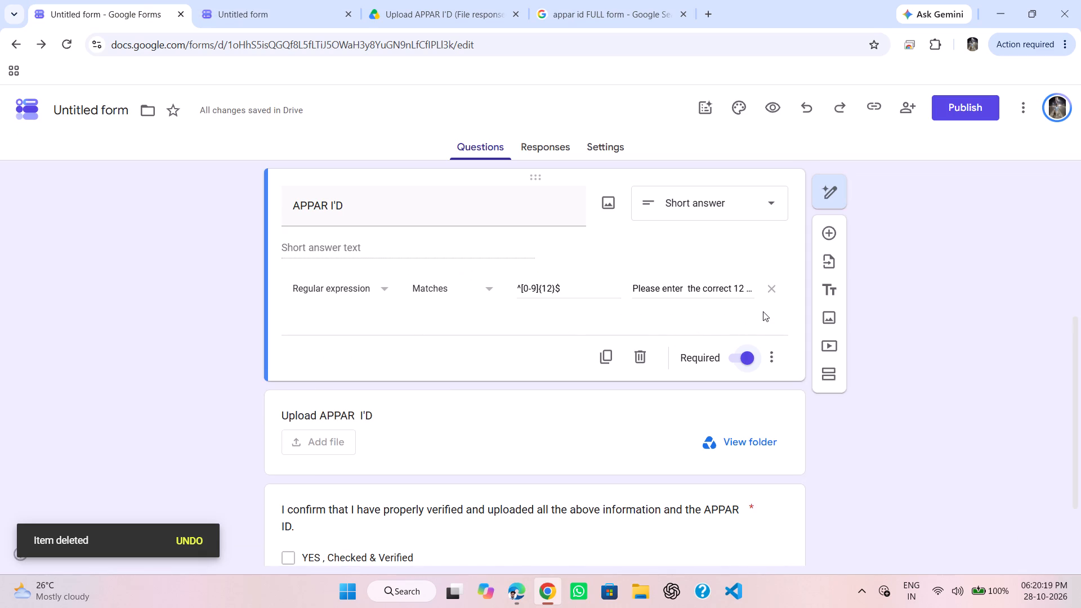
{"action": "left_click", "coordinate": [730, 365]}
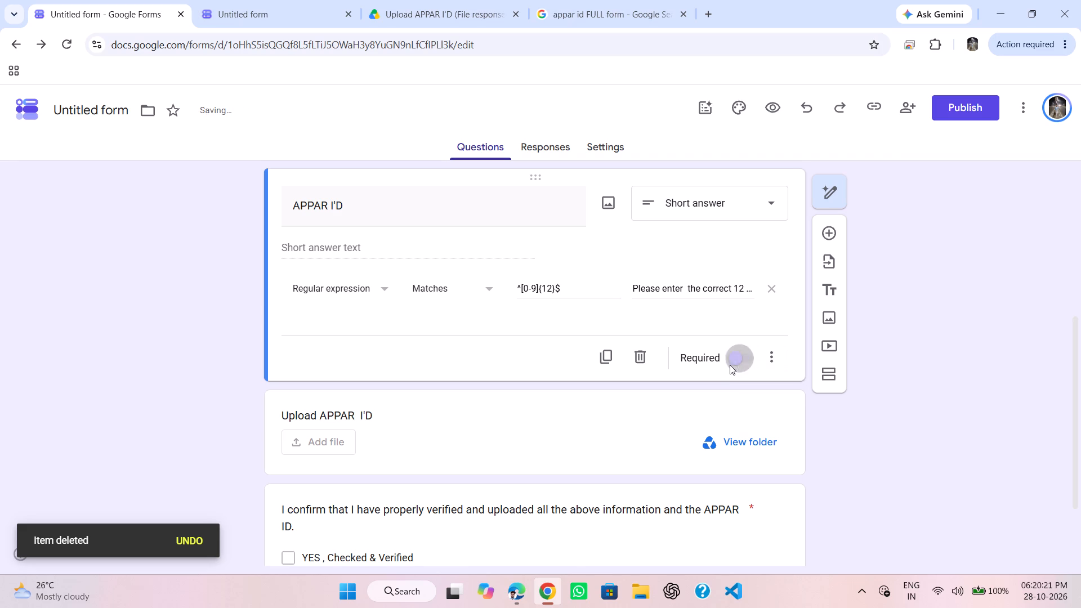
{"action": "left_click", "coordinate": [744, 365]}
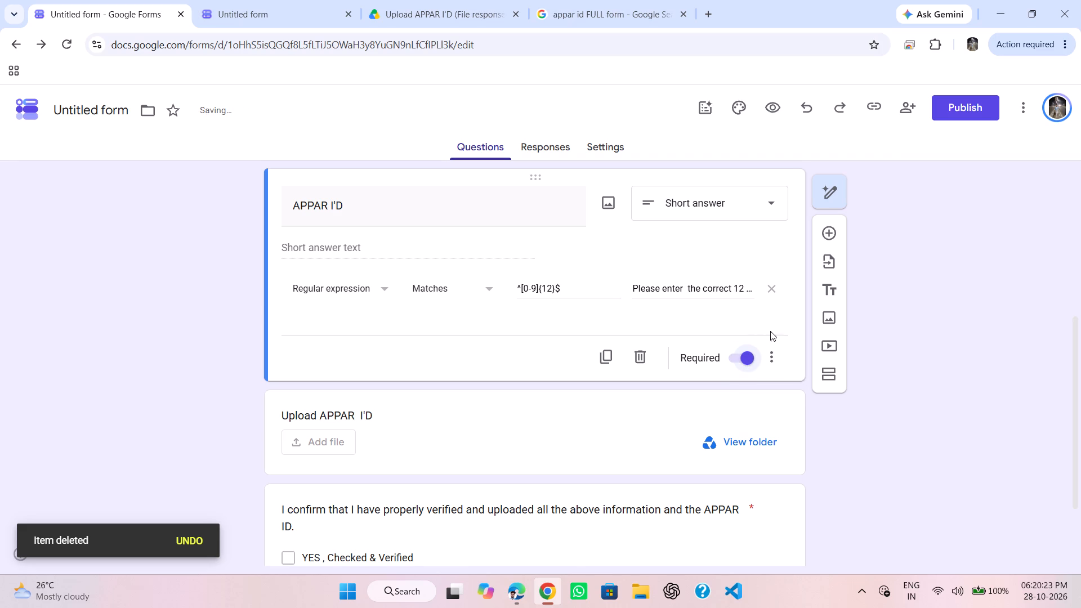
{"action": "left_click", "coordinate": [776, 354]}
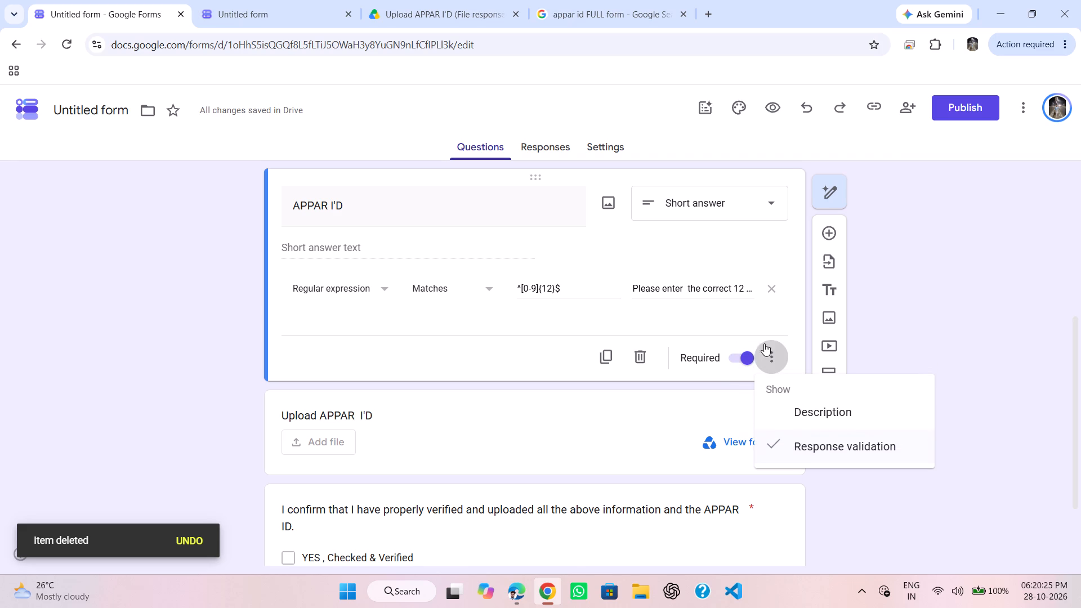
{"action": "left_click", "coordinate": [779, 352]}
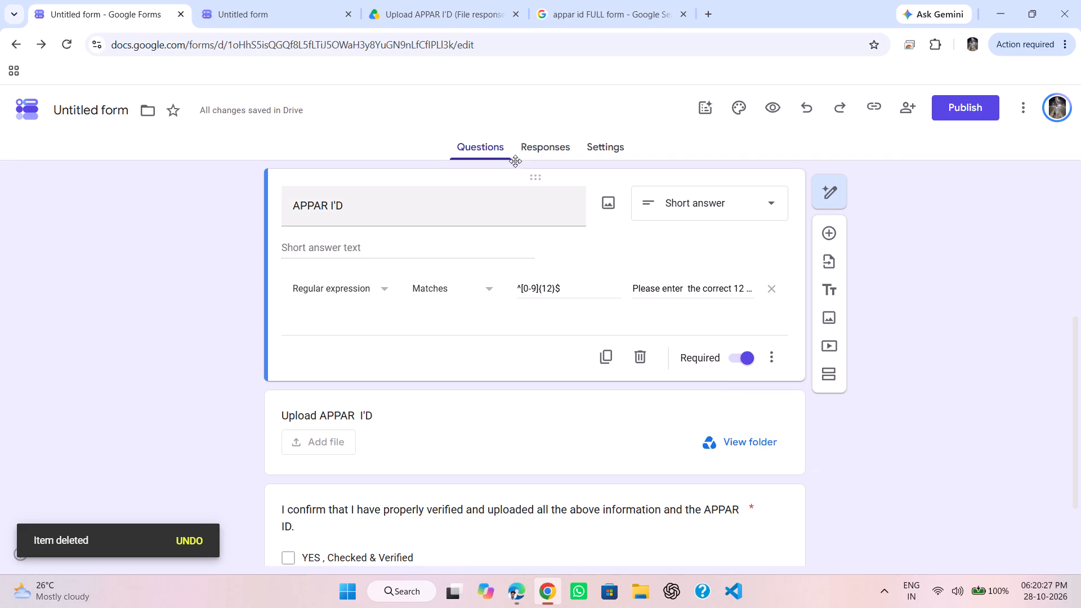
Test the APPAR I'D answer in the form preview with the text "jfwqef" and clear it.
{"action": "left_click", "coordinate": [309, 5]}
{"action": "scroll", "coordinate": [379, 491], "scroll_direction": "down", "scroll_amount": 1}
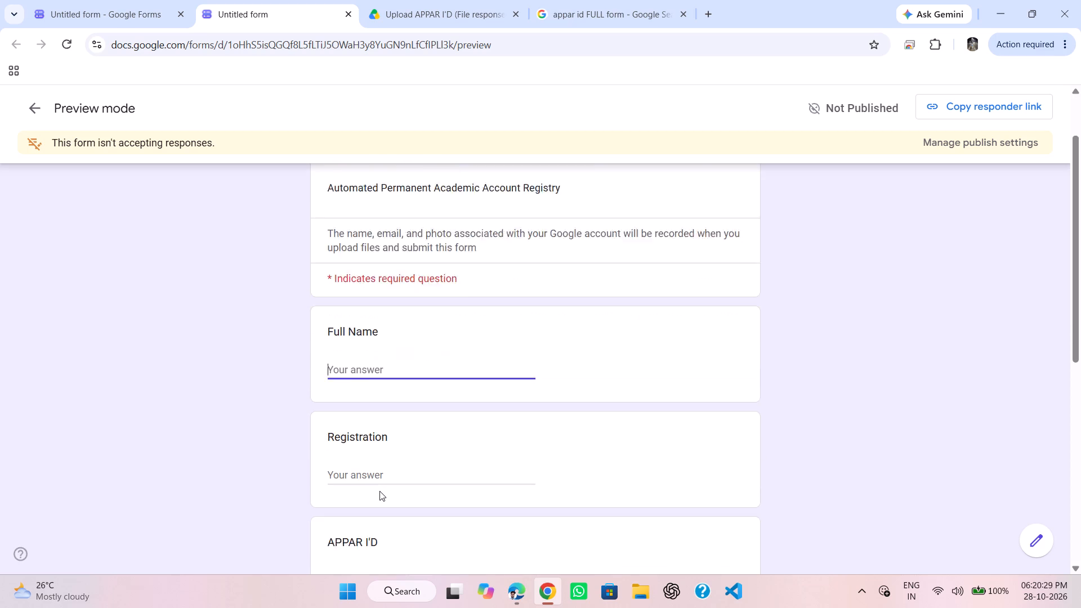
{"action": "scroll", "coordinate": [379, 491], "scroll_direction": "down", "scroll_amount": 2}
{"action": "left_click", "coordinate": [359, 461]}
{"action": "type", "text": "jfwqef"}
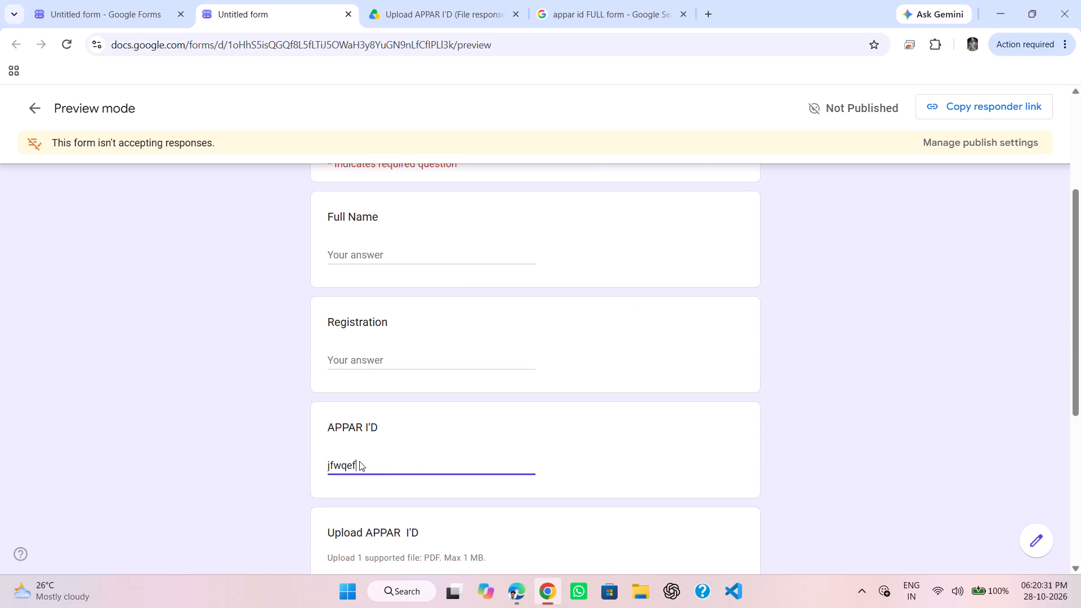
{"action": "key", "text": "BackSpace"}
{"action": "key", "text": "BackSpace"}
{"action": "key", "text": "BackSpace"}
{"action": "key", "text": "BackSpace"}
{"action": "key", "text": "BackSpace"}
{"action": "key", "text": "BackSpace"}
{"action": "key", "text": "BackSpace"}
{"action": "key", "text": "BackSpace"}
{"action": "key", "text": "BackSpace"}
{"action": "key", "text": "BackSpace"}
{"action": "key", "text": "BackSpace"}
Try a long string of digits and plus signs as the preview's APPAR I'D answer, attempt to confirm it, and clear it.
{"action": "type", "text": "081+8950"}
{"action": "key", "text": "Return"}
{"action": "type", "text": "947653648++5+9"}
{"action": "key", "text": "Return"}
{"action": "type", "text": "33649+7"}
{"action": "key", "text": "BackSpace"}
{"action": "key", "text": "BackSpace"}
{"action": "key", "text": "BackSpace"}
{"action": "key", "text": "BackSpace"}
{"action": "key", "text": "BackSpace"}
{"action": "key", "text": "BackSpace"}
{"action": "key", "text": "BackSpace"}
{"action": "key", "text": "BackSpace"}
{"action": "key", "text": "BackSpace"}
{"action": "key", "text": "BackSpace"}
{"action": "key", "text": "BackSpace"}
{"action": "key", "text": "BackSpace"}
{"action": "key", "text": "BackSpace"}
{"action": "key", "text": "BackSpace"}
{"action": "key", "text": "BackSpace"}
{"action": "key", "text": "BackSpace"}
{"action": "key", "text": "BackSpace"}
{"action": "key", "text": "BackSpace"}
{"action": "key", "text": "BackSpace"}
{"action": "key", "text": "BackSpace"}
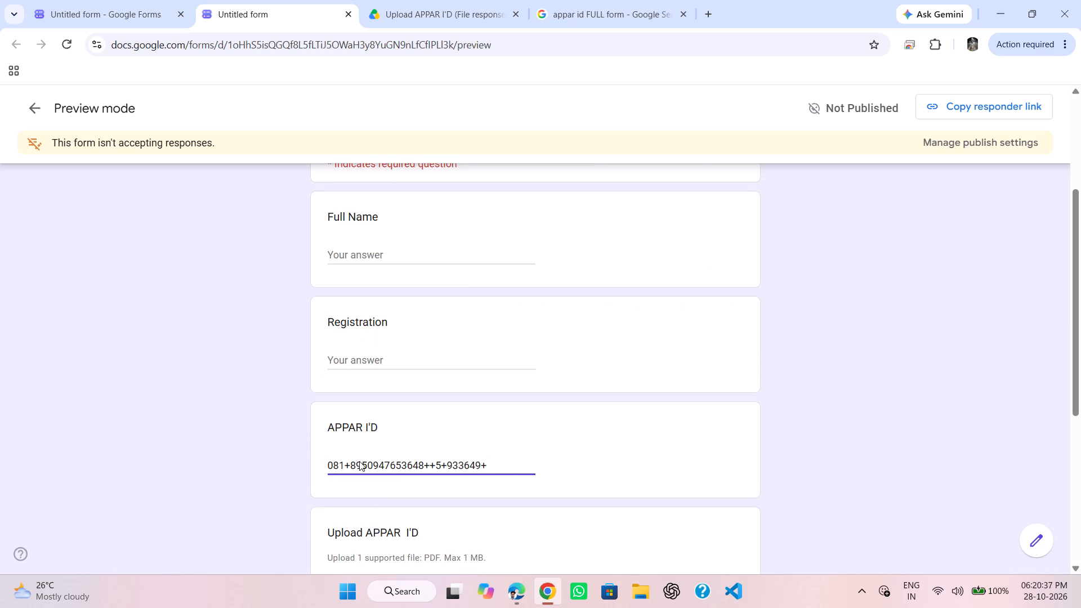
Check the file picker of the preview's Upload APPAR I'D question without choosing a file.
{"action": "scroll", "coordinate": [359, 461], "scroll_direction": "down", "scroll_amount": 2}
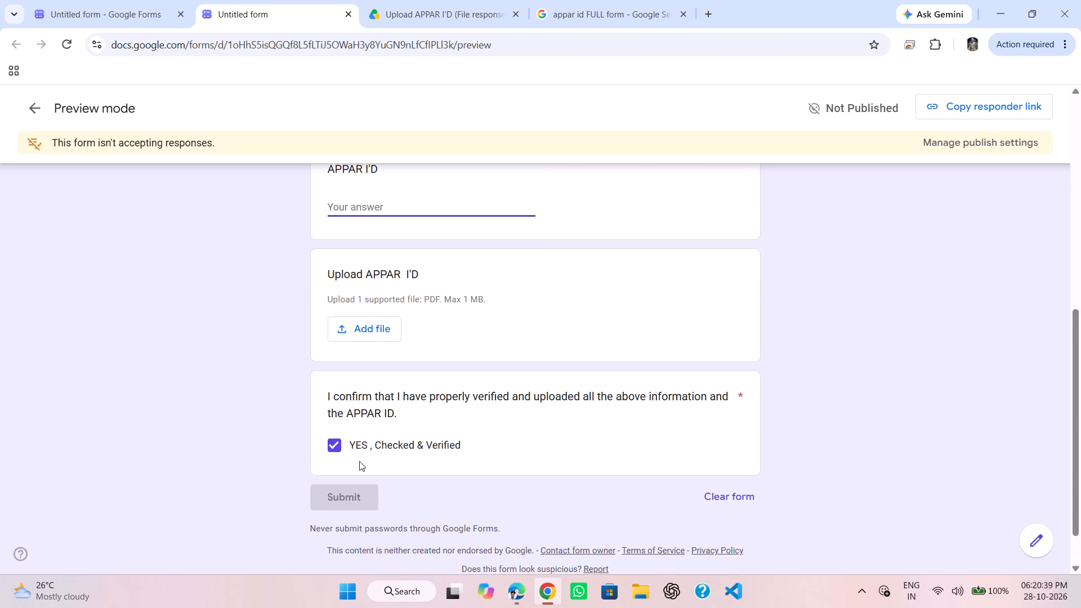
{"action": "scroll", "coordinate": [359, 461], "scroll_direction": "down", "scroll_amount": 3}
{"action": "scroll", "coordinate": [359, 461], "scroll_direction": "up", "scroll_amount": 2}
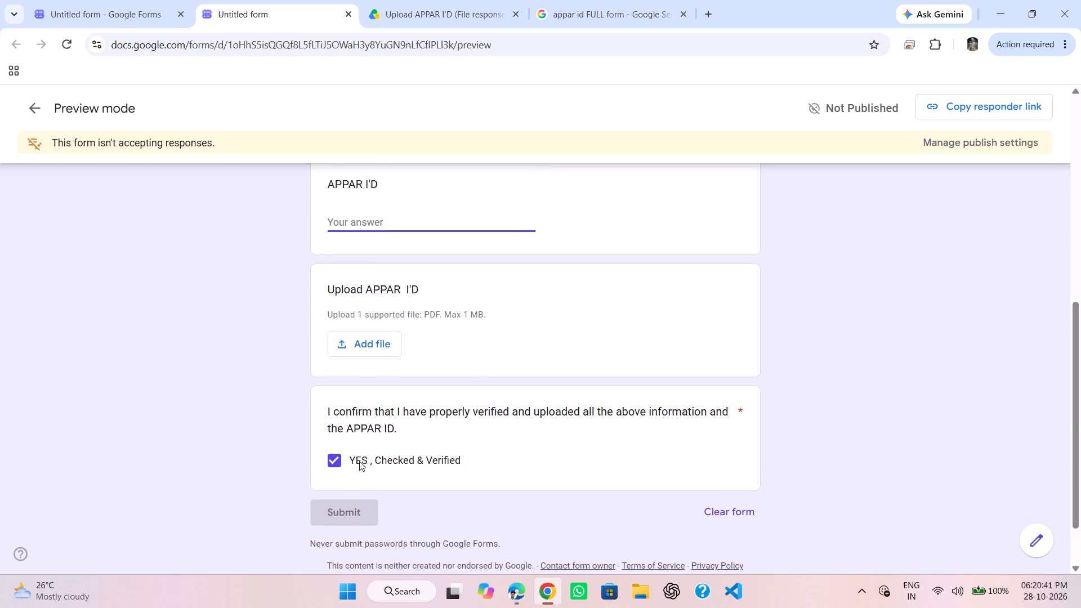
{"action": "scroll", "coordinate": [359, 461], "scroll_direction": "up", "scroll_amount": 1}
{"action": "left_click", "coordinate": [360, 452]}
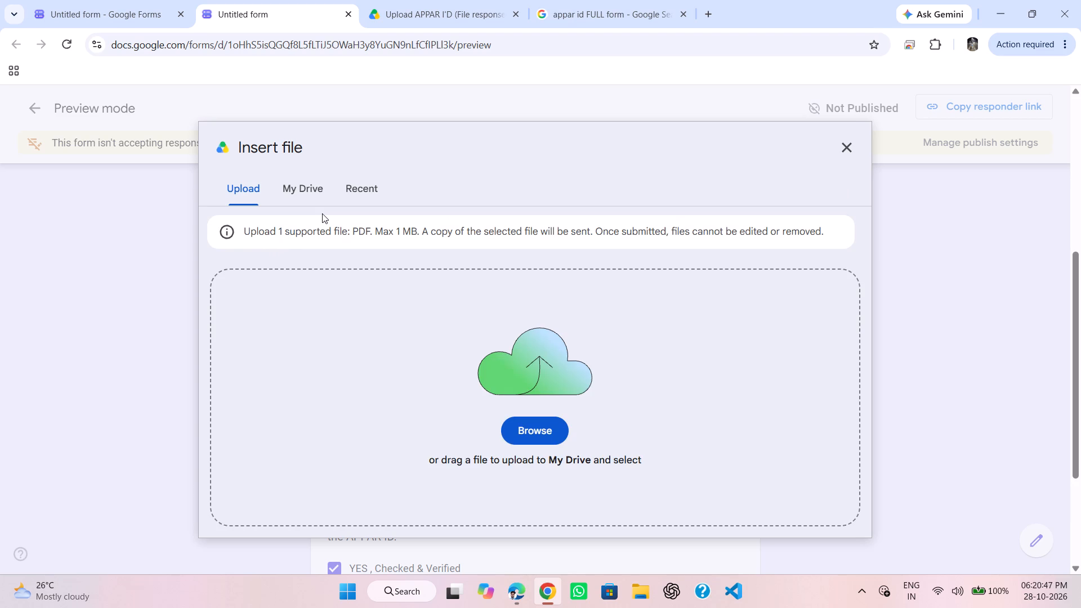
{"action": "left_click", "coordinate": [534, 428]}
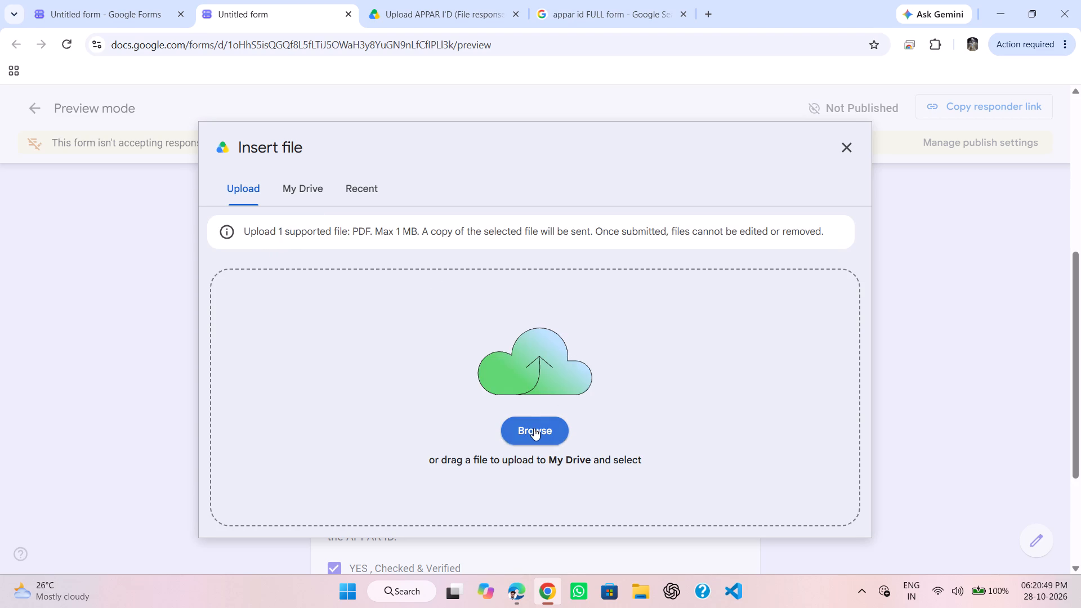
{"action": "left_click_drag", "start_coordinate": [534, 428], "coordinate": [519, 200]}
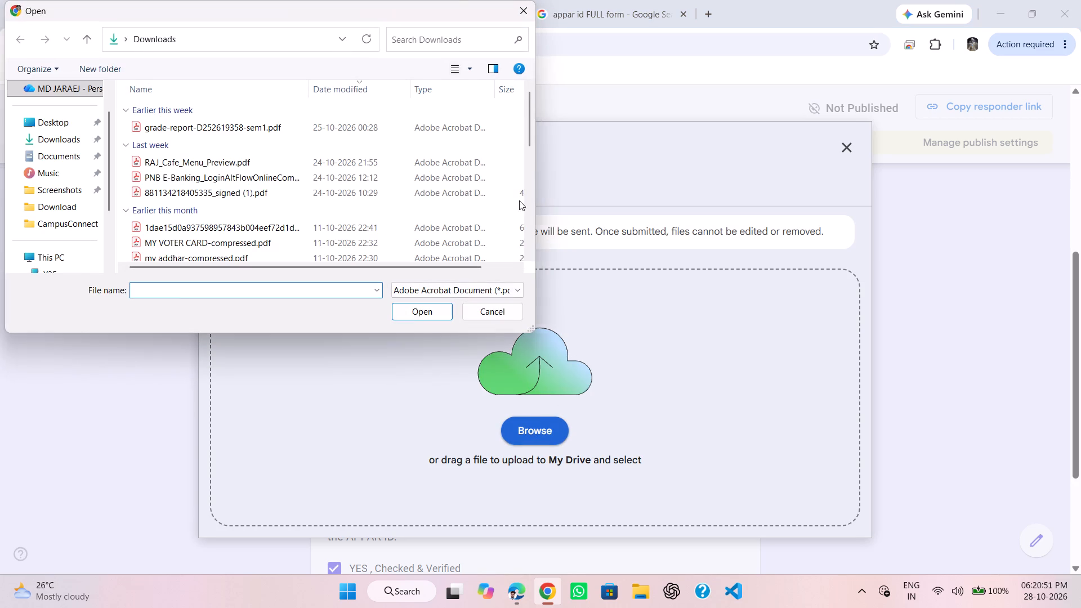
{"action": "left_click", "coordinate": [524, 13]}
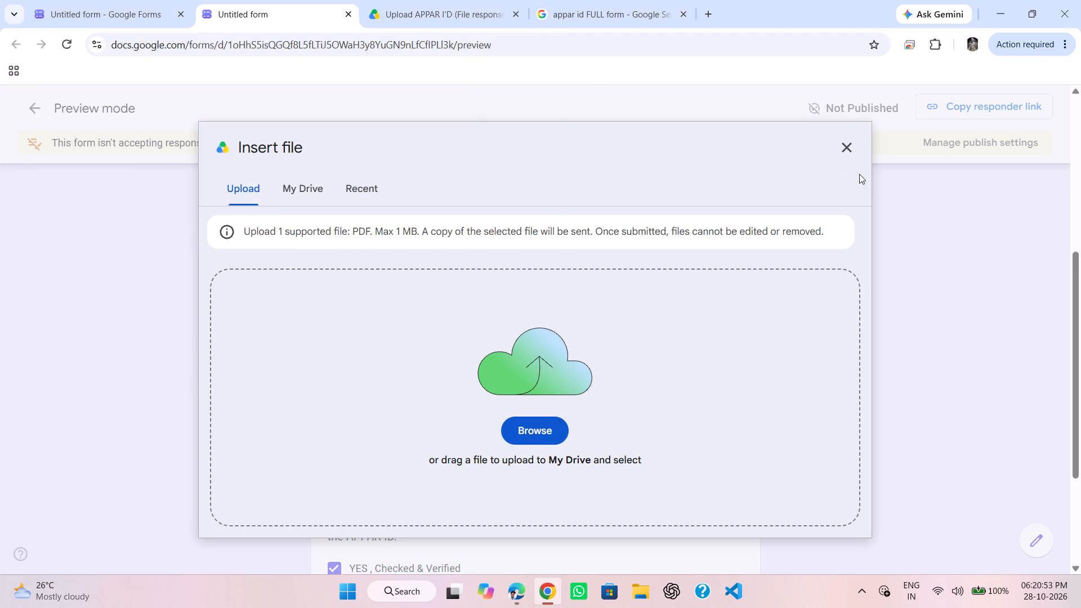
{"action": "left_click", "coordinate": [848, 148]}
Compare the form's header and questions in the editor with the already open preview.
{"action": "left_click", "coordinate": [129, 14]}
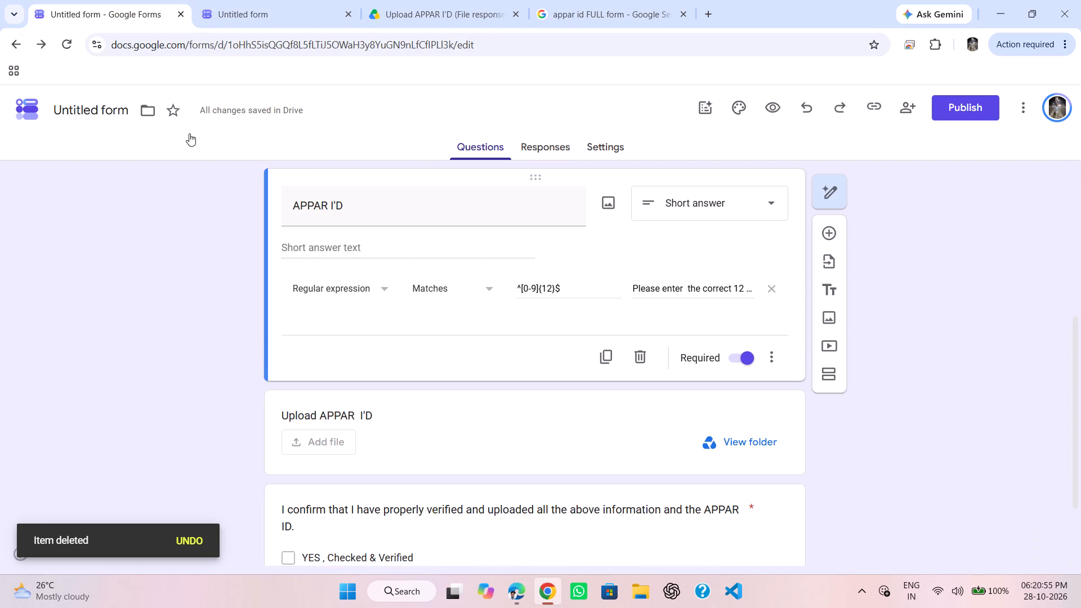
{"action": "scroll", "coordinate": [291, 284], "scroll_direction": "up", "scroll_amount": 4}
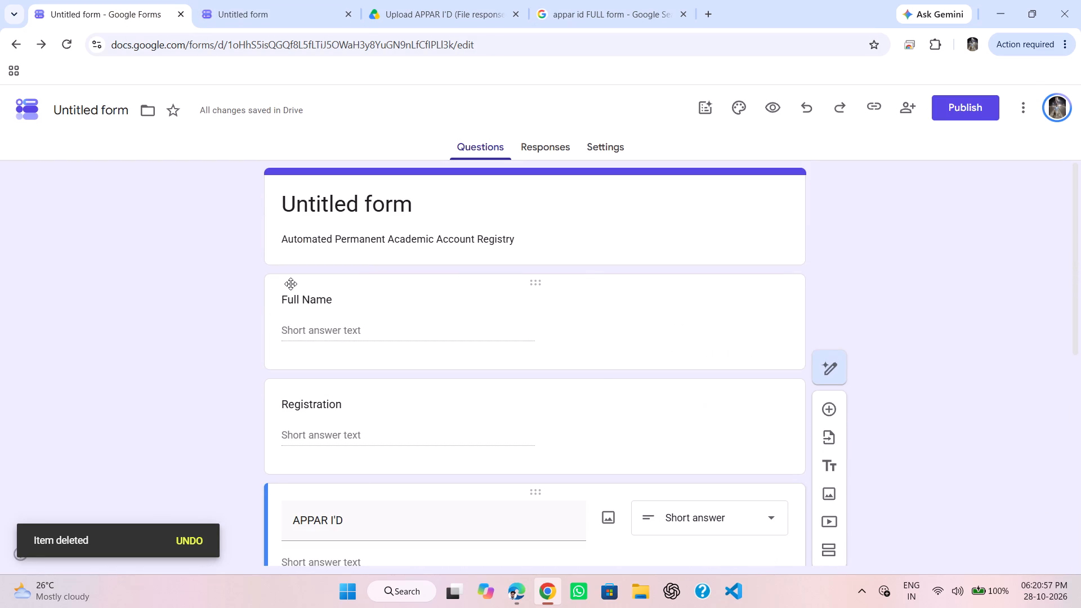
{"action": "scroll", "coordinate": [349, 321], "scroll_direction": "down", "scroll_amount": 1}
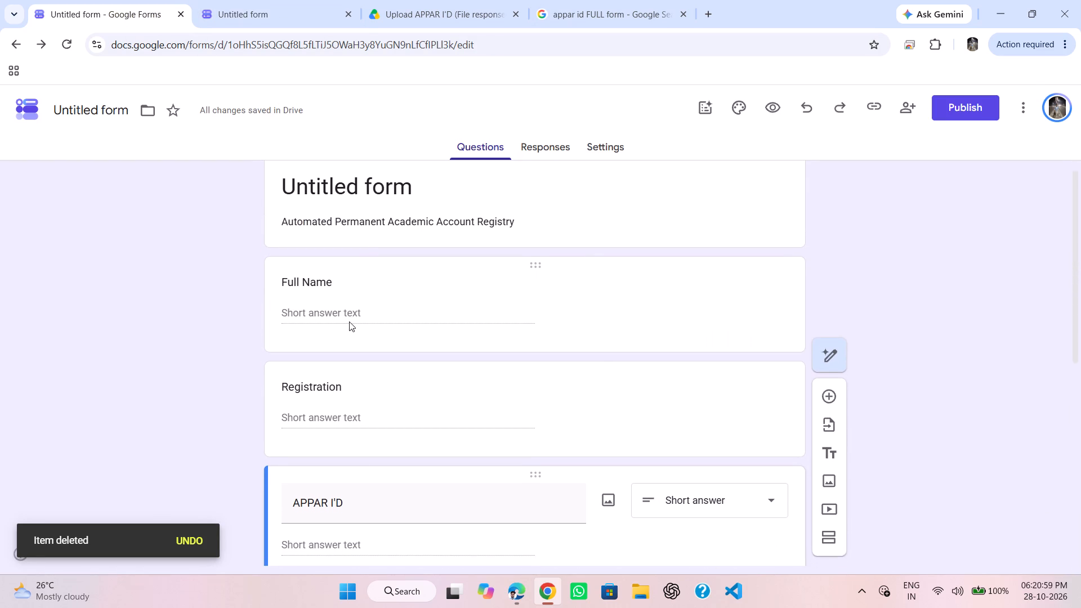
{"action": "scroll", "coordinate": [349, 321], "scroll_direction": "down", "scroll_amount": 1}
{"action": "scroll", "coordinate": [349, 321], "scroll_direction": "up", "scroll_amount": 1}
{"action": "left_click", "coordinate": [270, 16]}
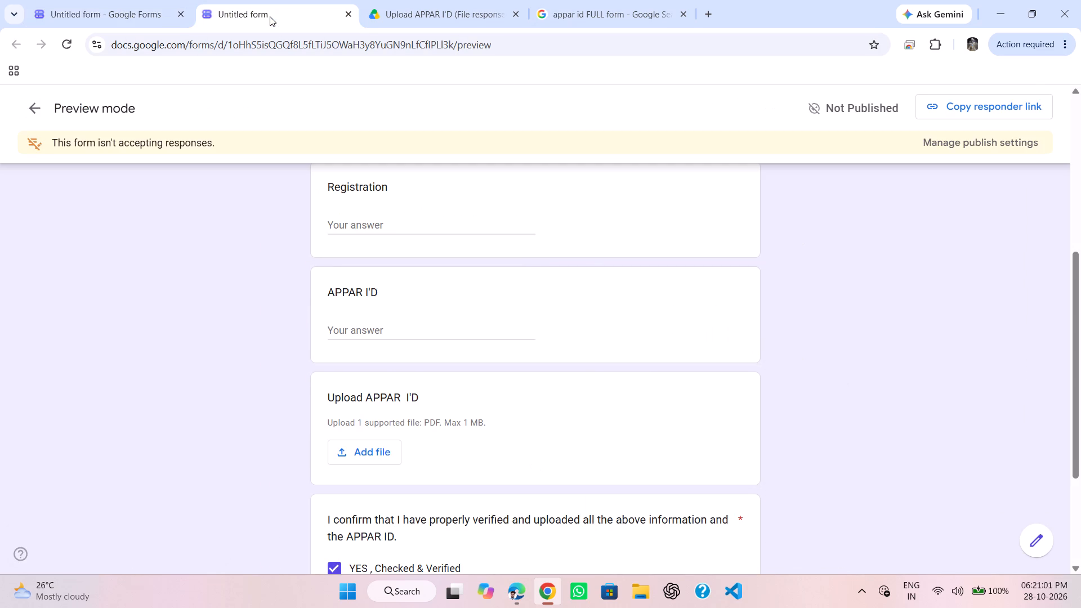
{"action": "scroll", "coordinate": [456, 348], "scroll_direction": "up", "scroll_amount": 4}
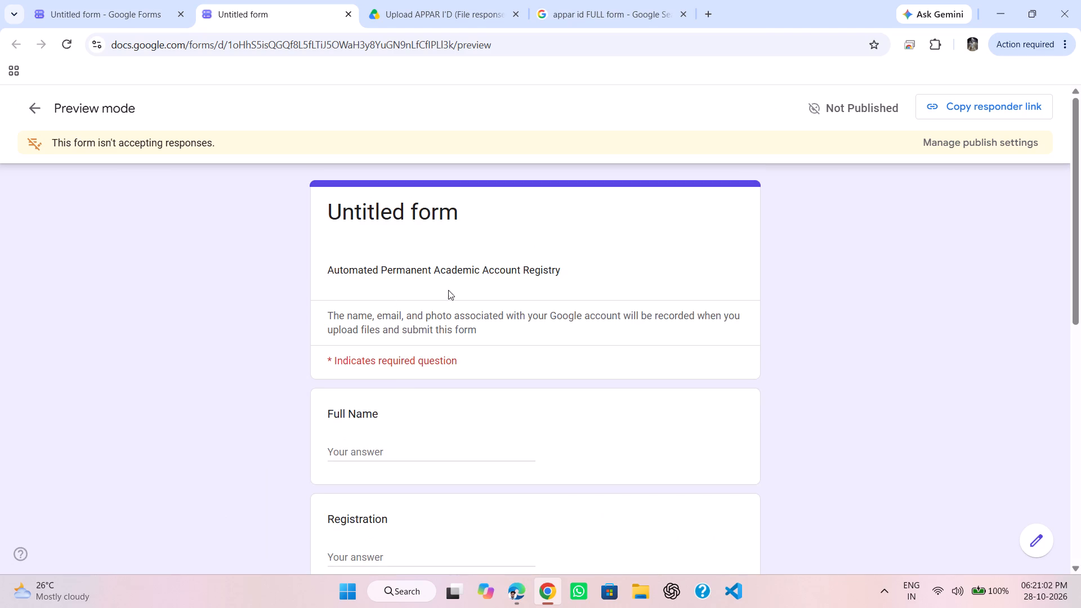
Format the form description "Automated Permanent Academic Account Registry" in bold.
{"action": "left_click", "coordinate": [162, 0]}
{"action": "left_click", "coordinate": [308, 221]}
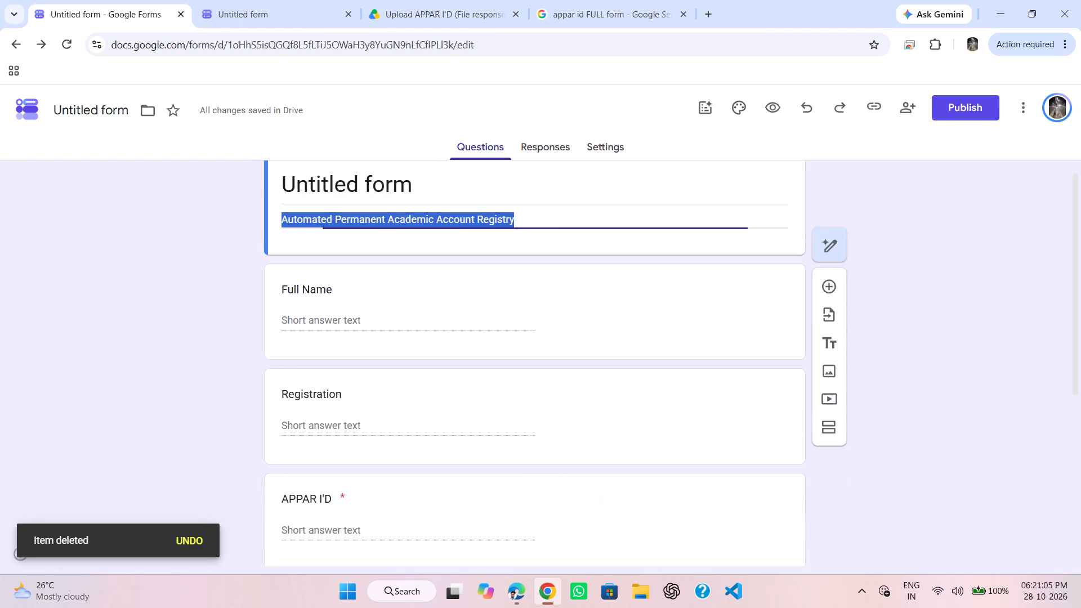
{"action": "left_click", "coordinate": [299, 243]}
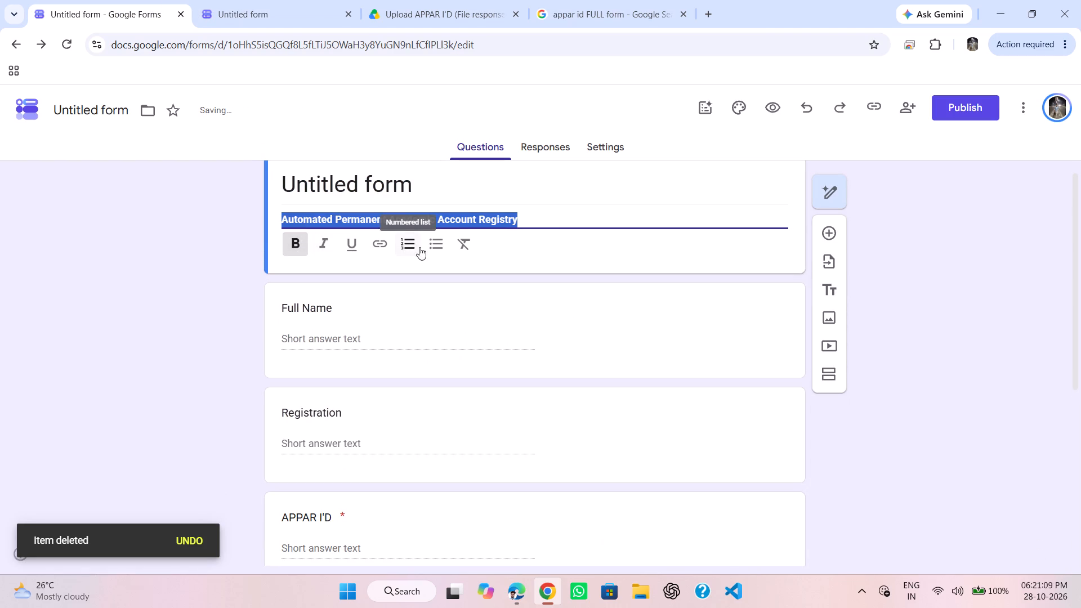
{"action": "left_click", "coordinate": [459, 242]}
{"action": "left_click", "coordinate": [459, 242]}
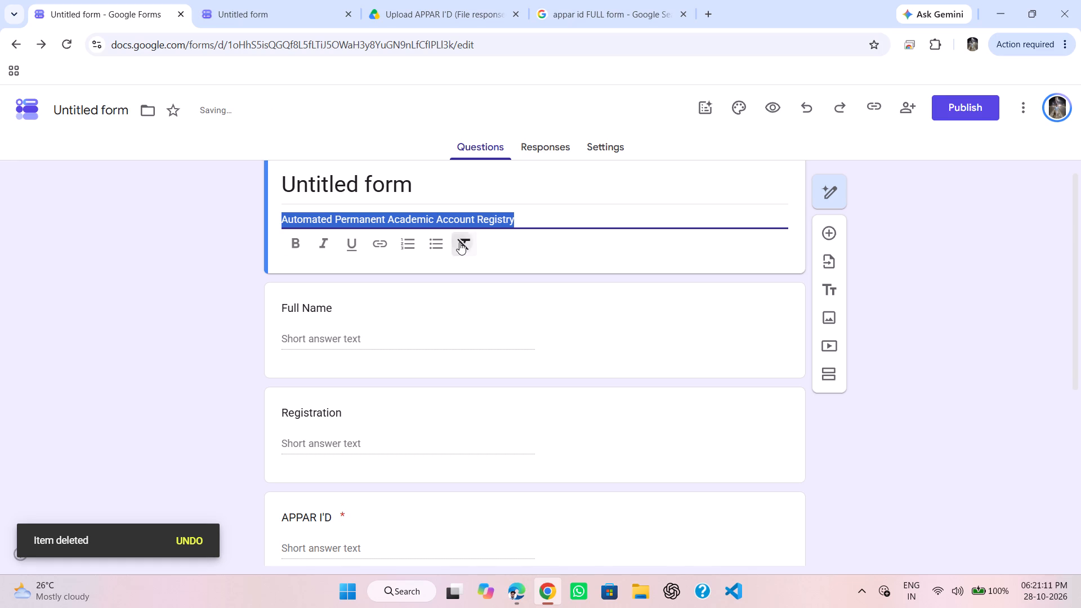
{"action": "left_click", "coordinate": [298, 238]}
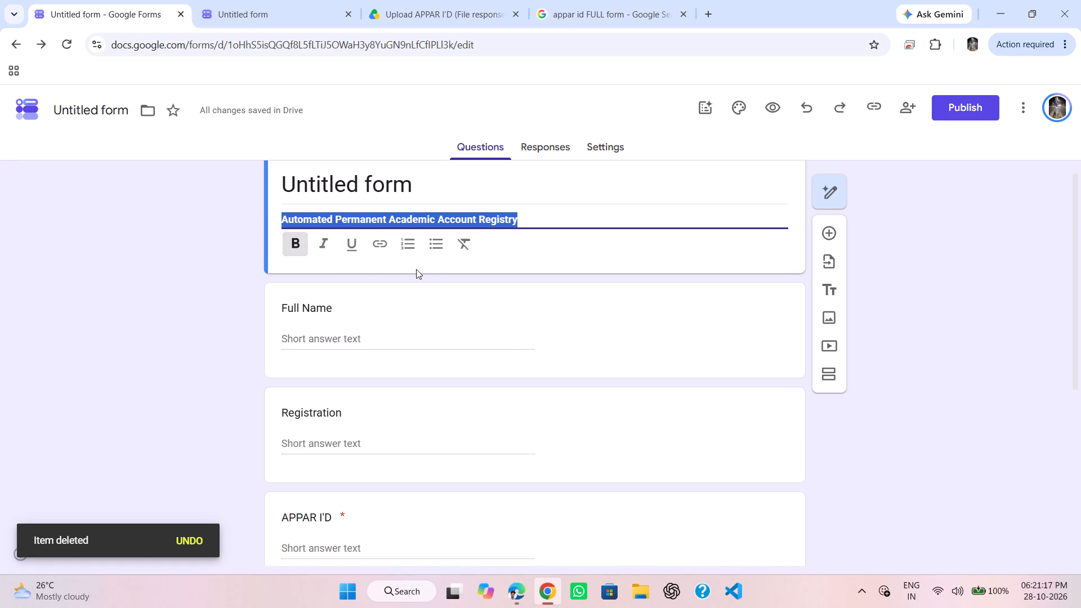
{"action": "key", "text": "ctrl+shift+a"}
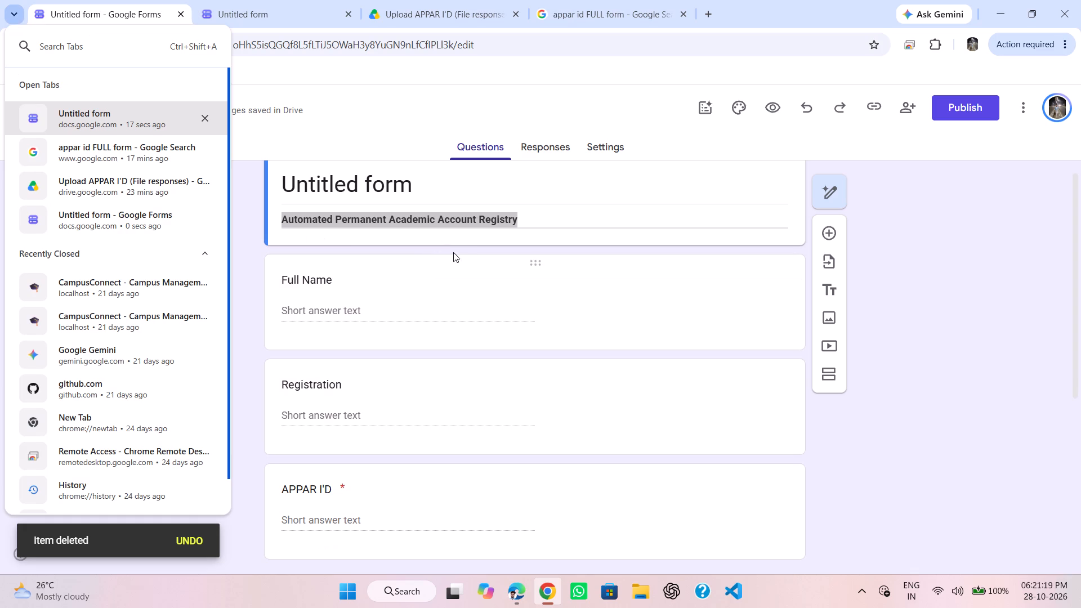
{"action": "left_click", "coordinate": [525, 220]}
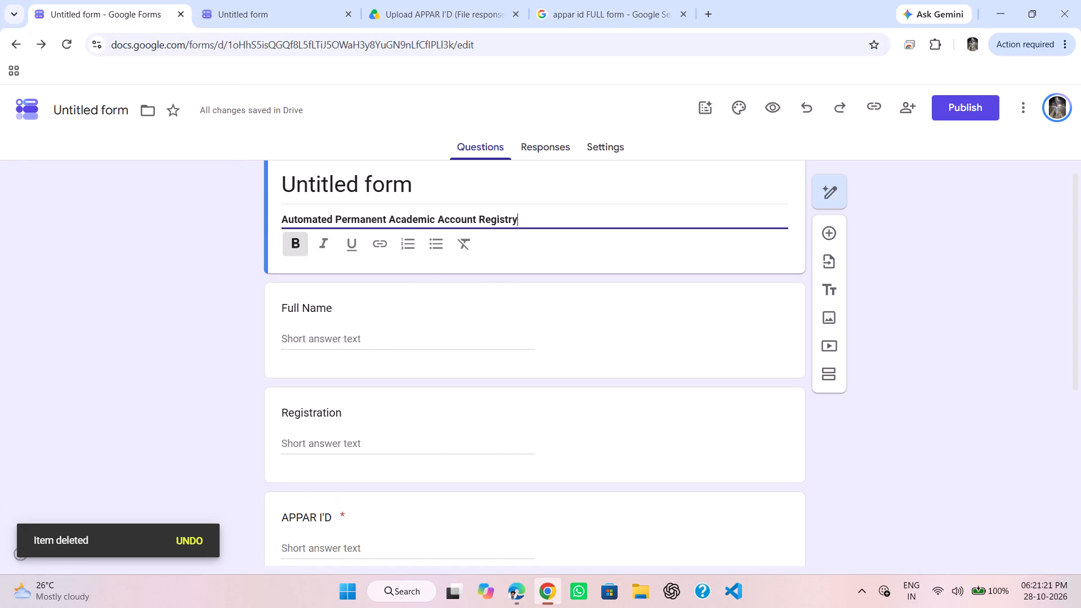
{"action": "double_click", "coordinate": [525, 220]}
{"action": "triple_click", "coordinate": [388, 217]}
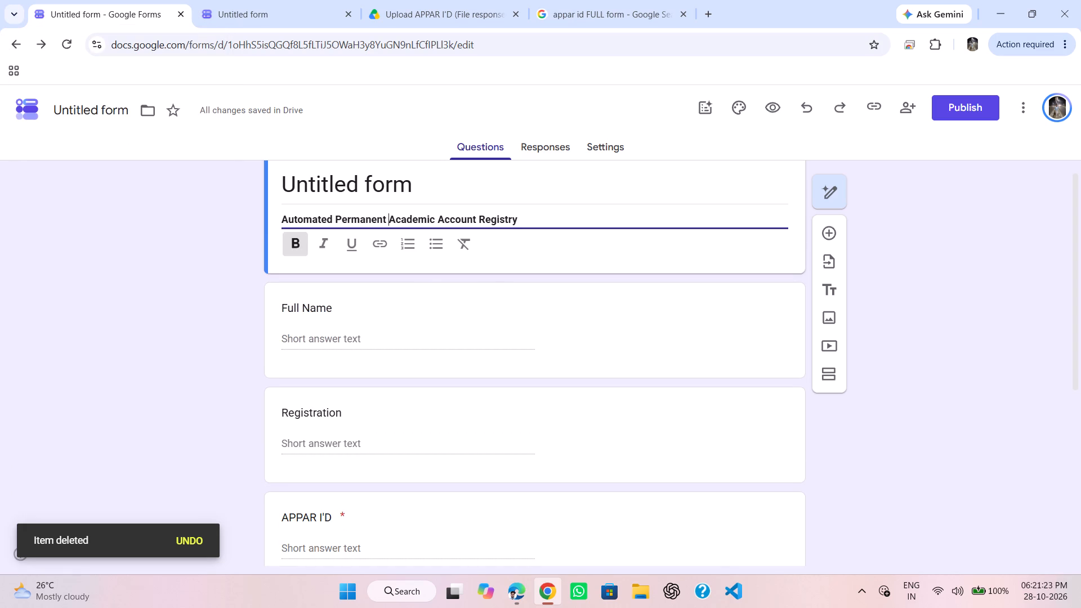
{"action": "left_click", "coordinate": [388, 217]}
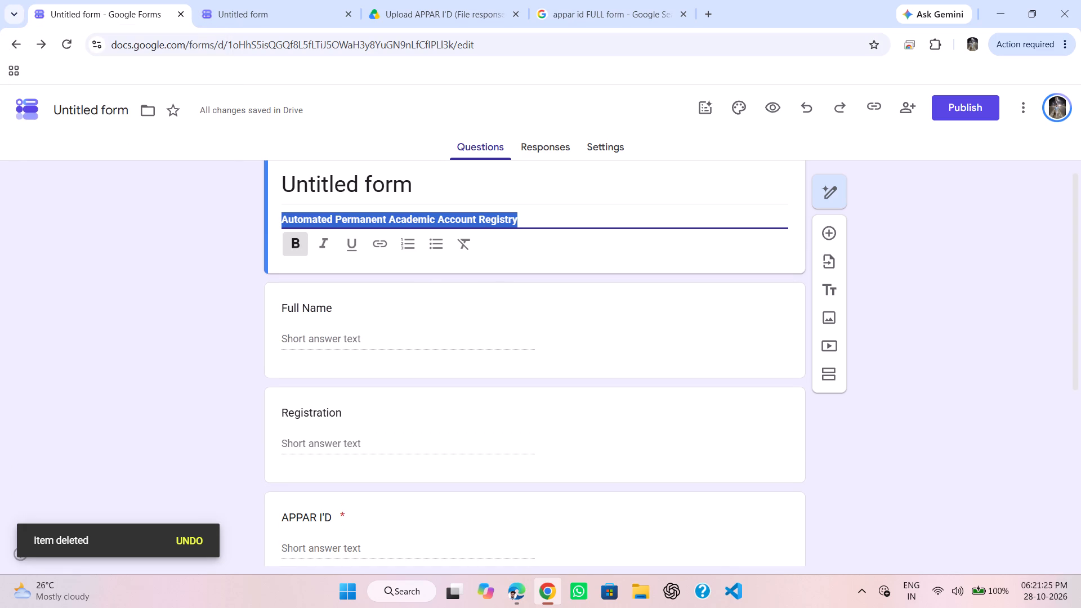
{"action": "key", "text": "ctrl+a"}
Check the bold description in a fresh form preview and close the outdated preview.
{"action": "left_click", "coordinate": [253, 8]}
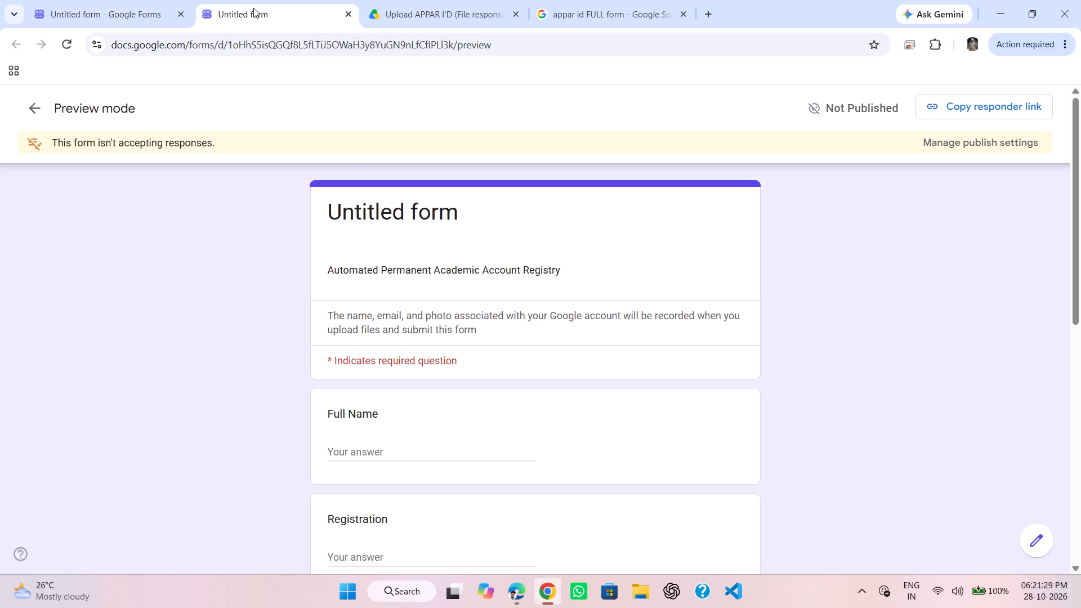
{"action": "left_click", "coordinate": [95, 5]}
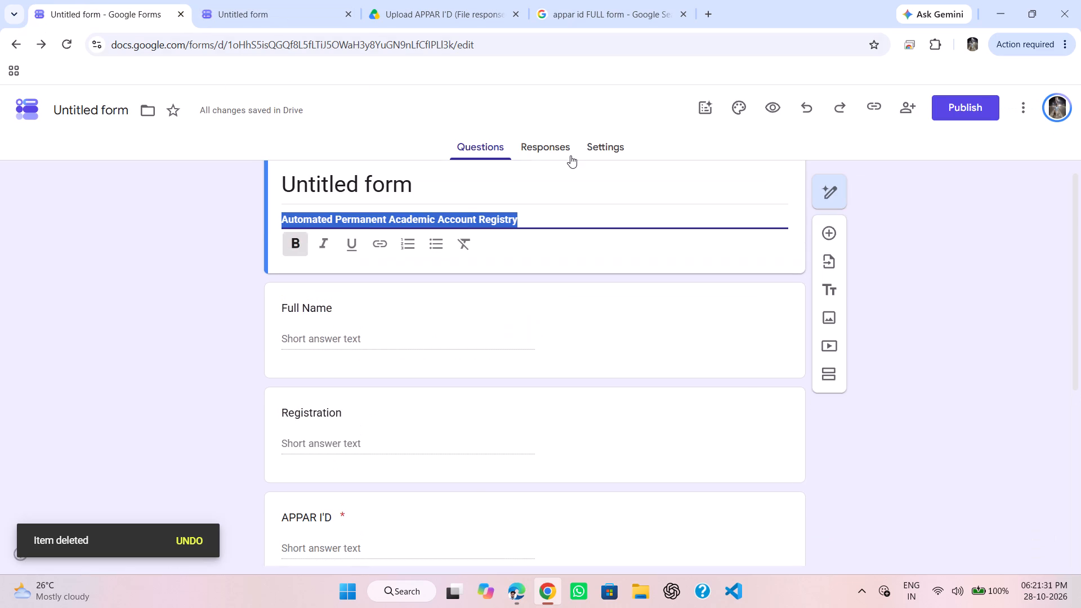
{"action": "left_click", "coordinate": [770, 107]}
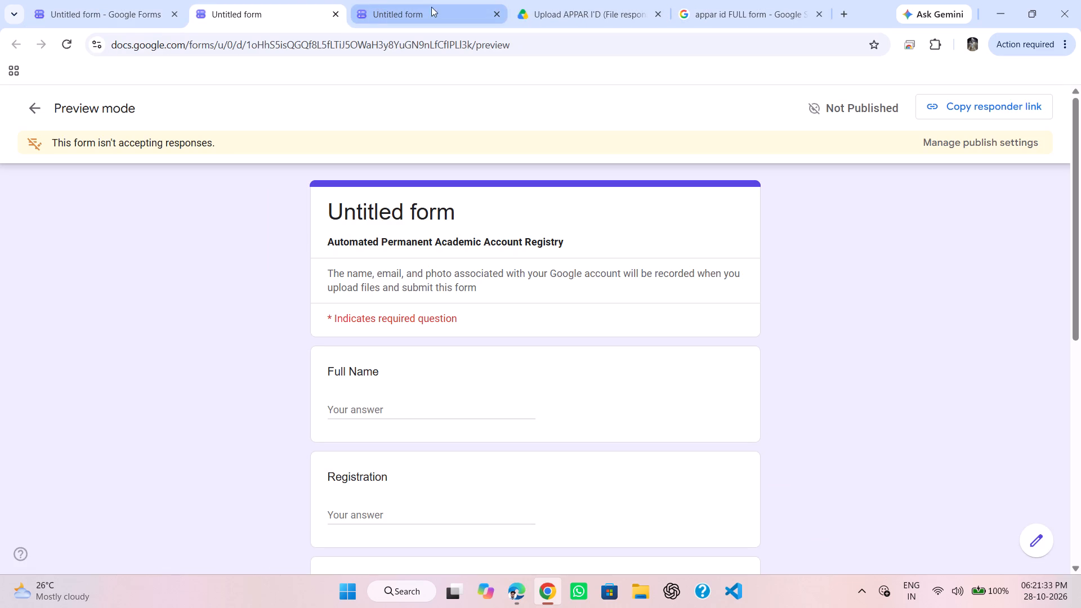
{"action": "left_click", "coordinate": [499, 12]}
{"action": "left_click", "coordinate": [604, 135]}
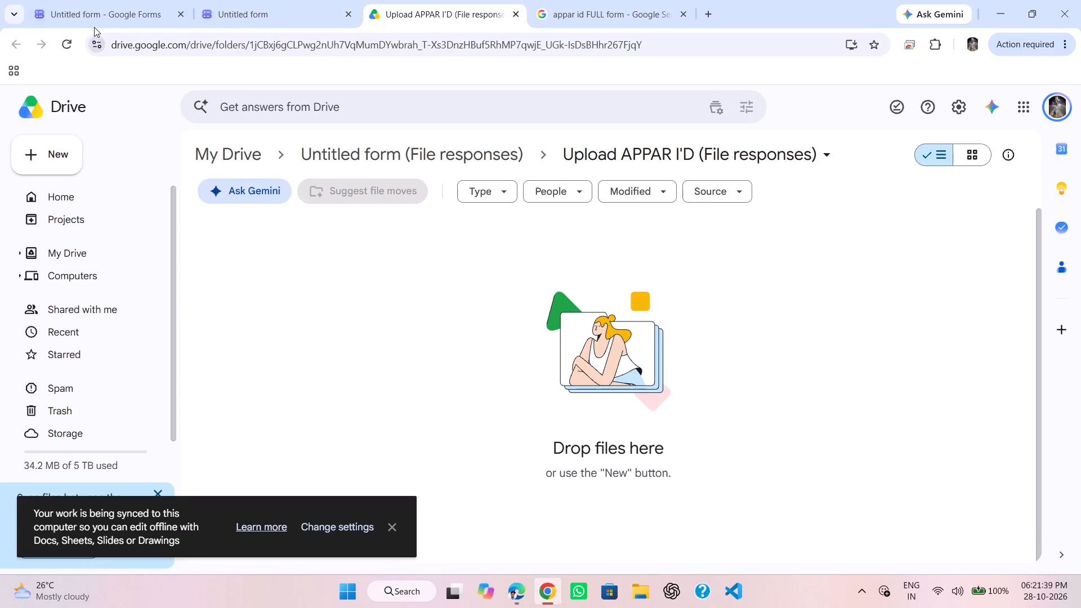
{"action": "left_click", "coordinate": [95, 25]}
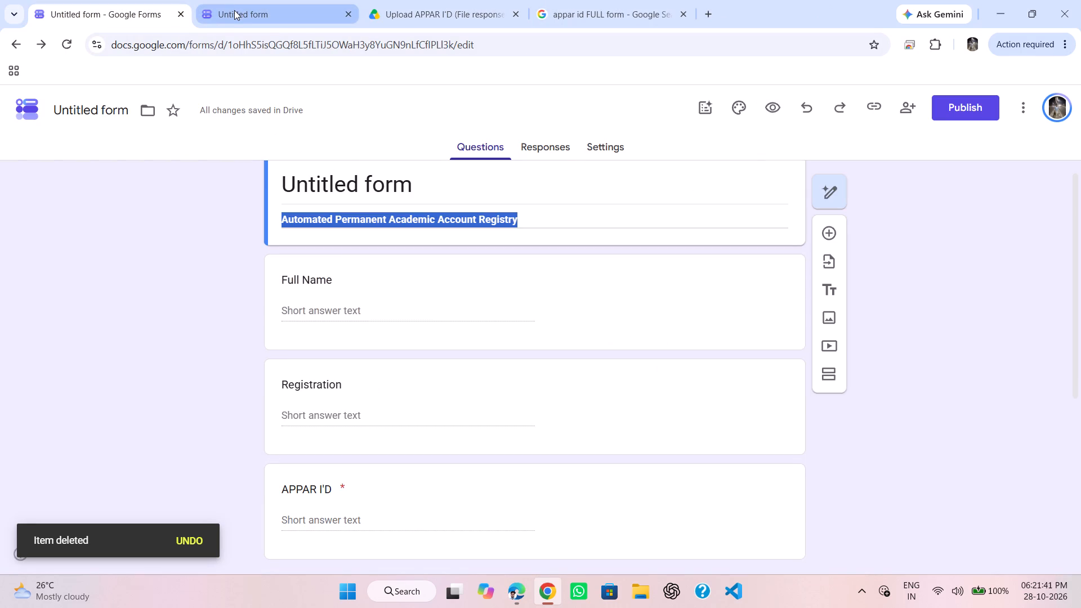
{"action": "left_click", "coordinate": [232, 11]}
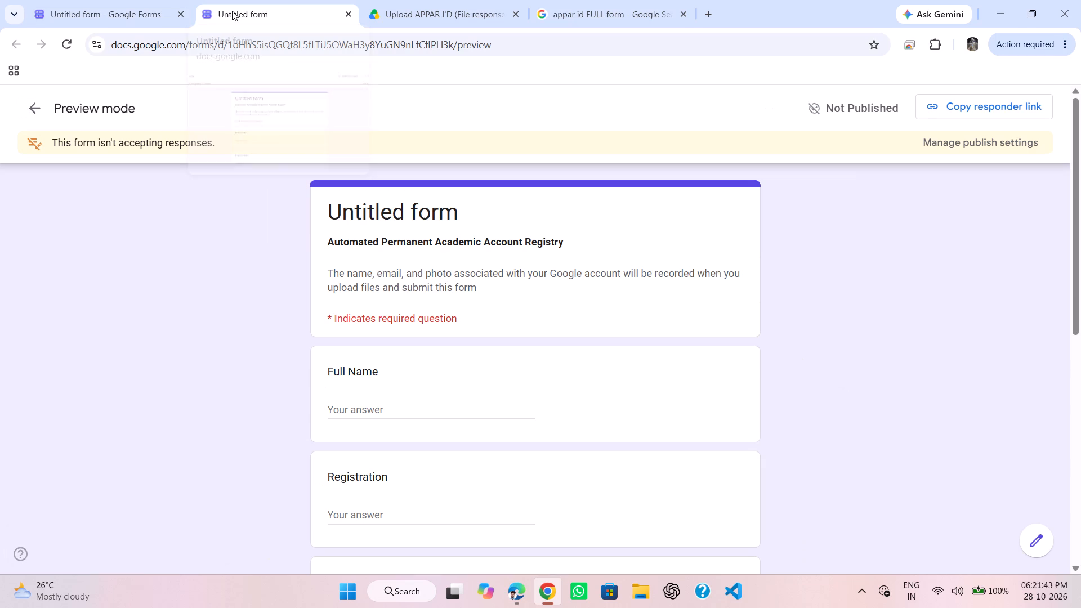
Format the form description under the title as a bulleted list, without adding a link.
{"action": "left_click", "coordinate": [132, 13]}
{"action": "scroll", "coordinate": [457, 288], "scroll_direction": "up", "scroll_amount": 1}
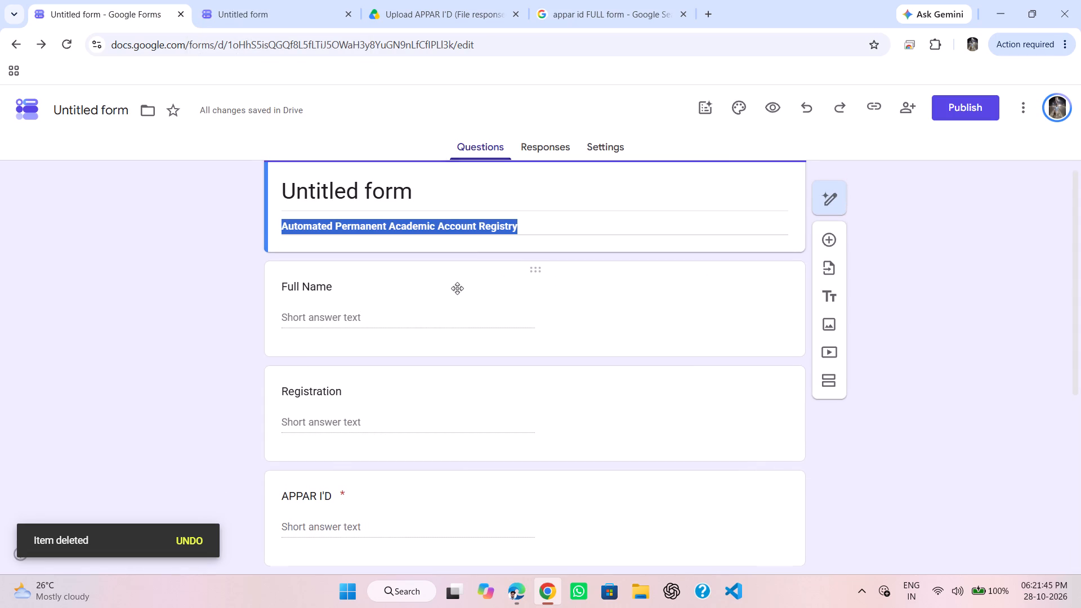
{"action": "scroll", "coordinate": [457, 288], "scroll_direction": "up", "scroll_amount": 1}
{"action": "left_click", "coordinate": [474, 310]}
{"action": "scroll", "coordinate": [454, 309], "scroll_direction": "down", "scroll_amount": 1}
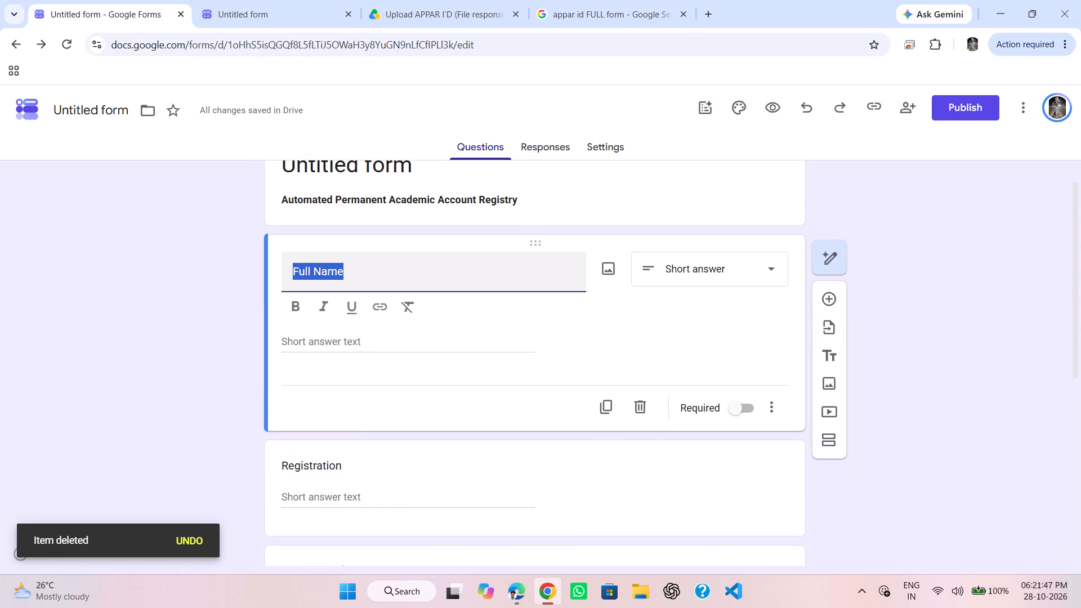
{"action": "scroll", "coordinate": [454, 309], "scroll_direction": "down", "scroll_amount": 1}
{"action": "left_click", "coordinate": [525, 191]}
{"action": "scroll", "coordinate": [482, 197], "scroll_direction": "up", "scroll_amount": 1}
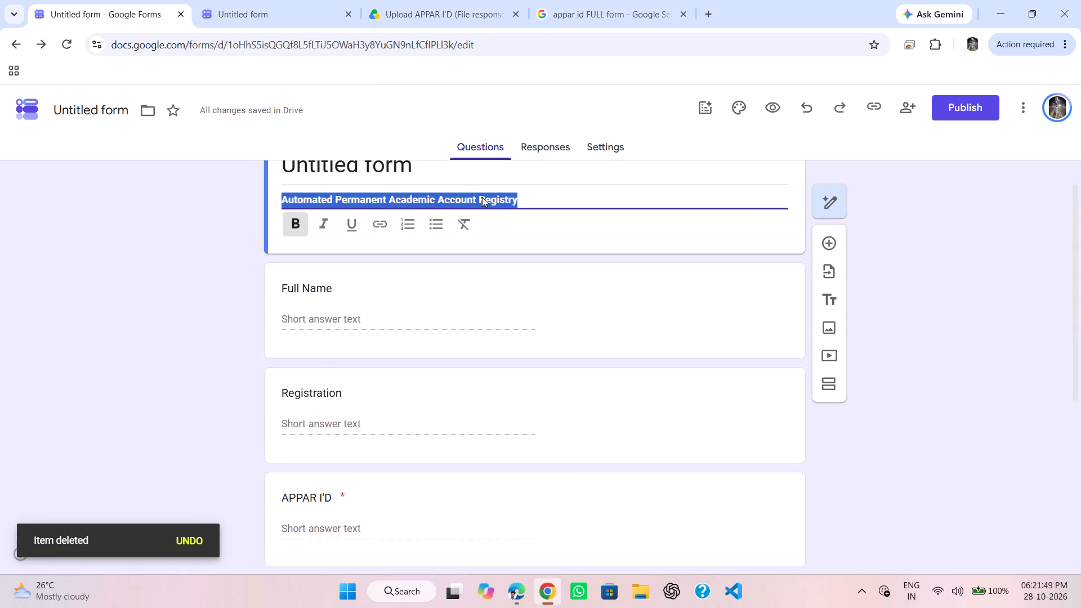
{"action": "scroll", "coordinate": [482, 197], "scroll_direction": "up", "scroll_amount": 1}
{"action": "left_click", "coordinate": [381, 256]}
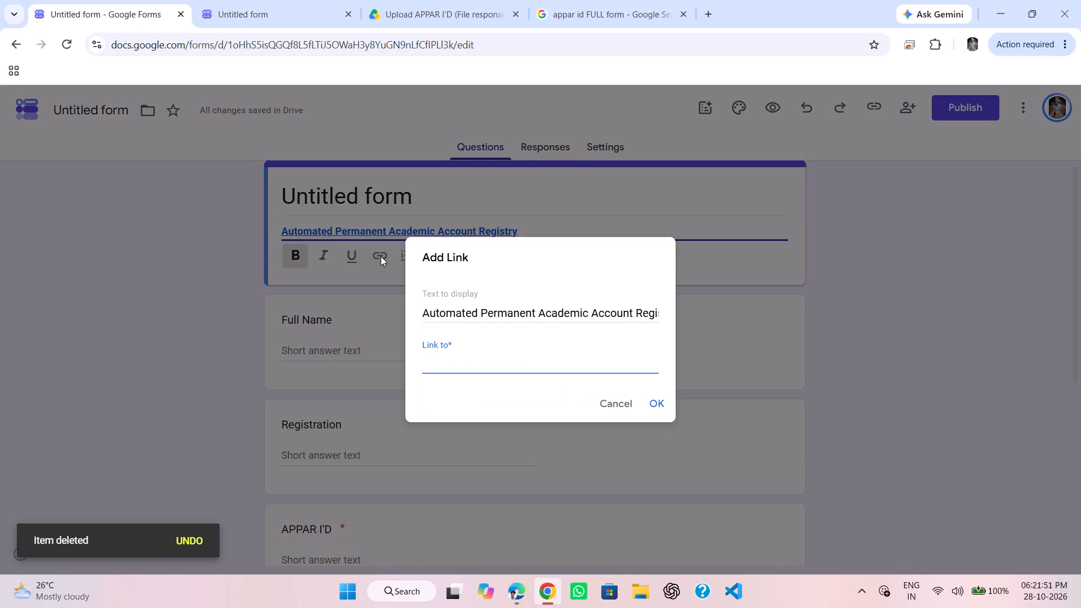
{"action": "left_click", "coordinate": [617, 408]}
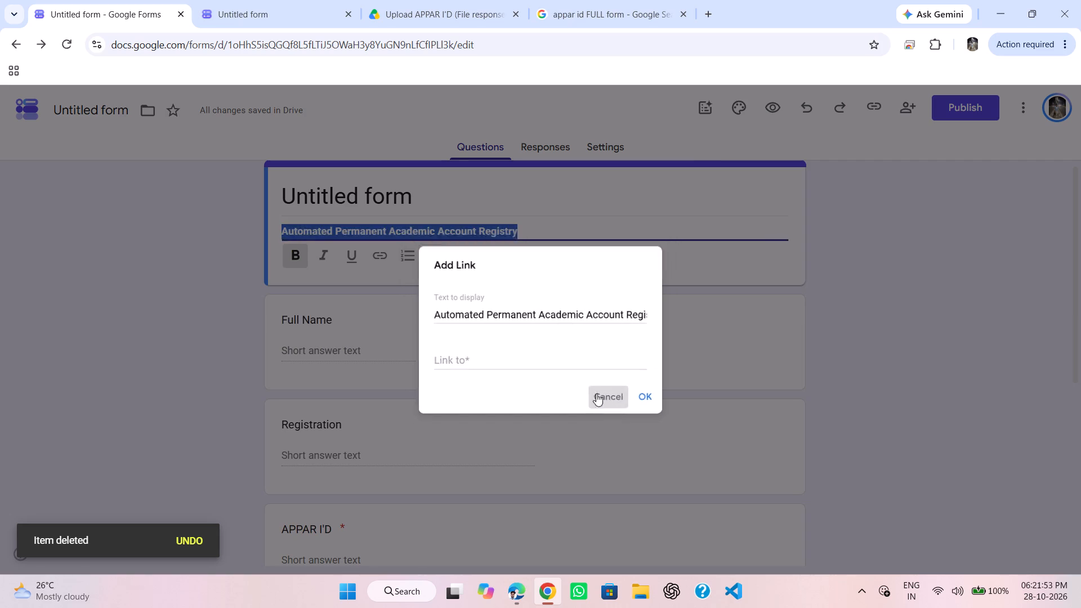
{"action": "left_click", "coordinate": [435, 261]}
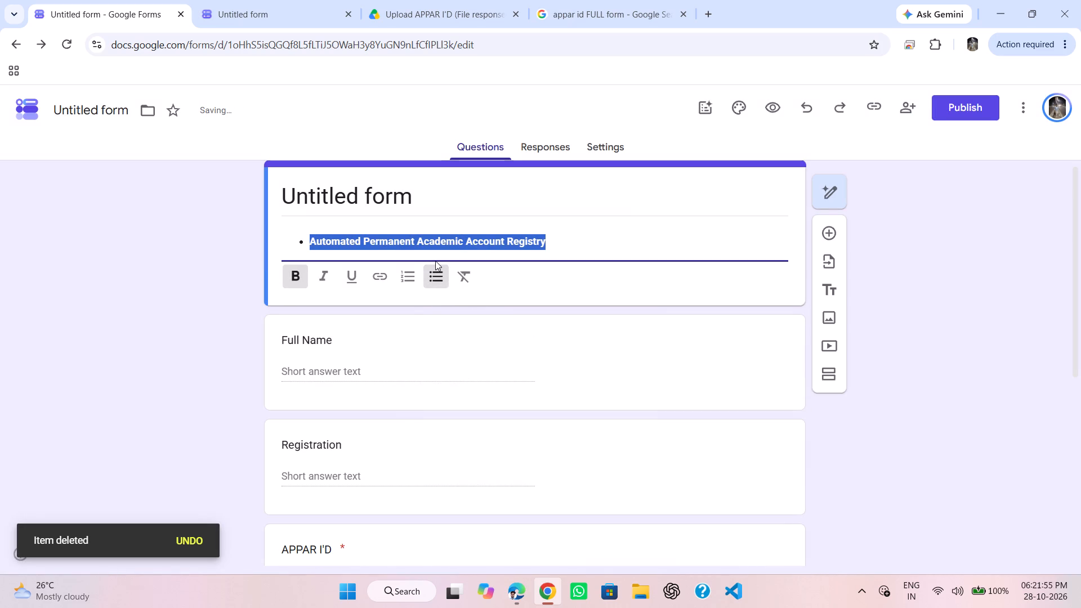
Replace the outdated preview with a fresh one, check the bulleted description, and return to the editor.
{"action": "left_click", "coordinate": [291, 0]}
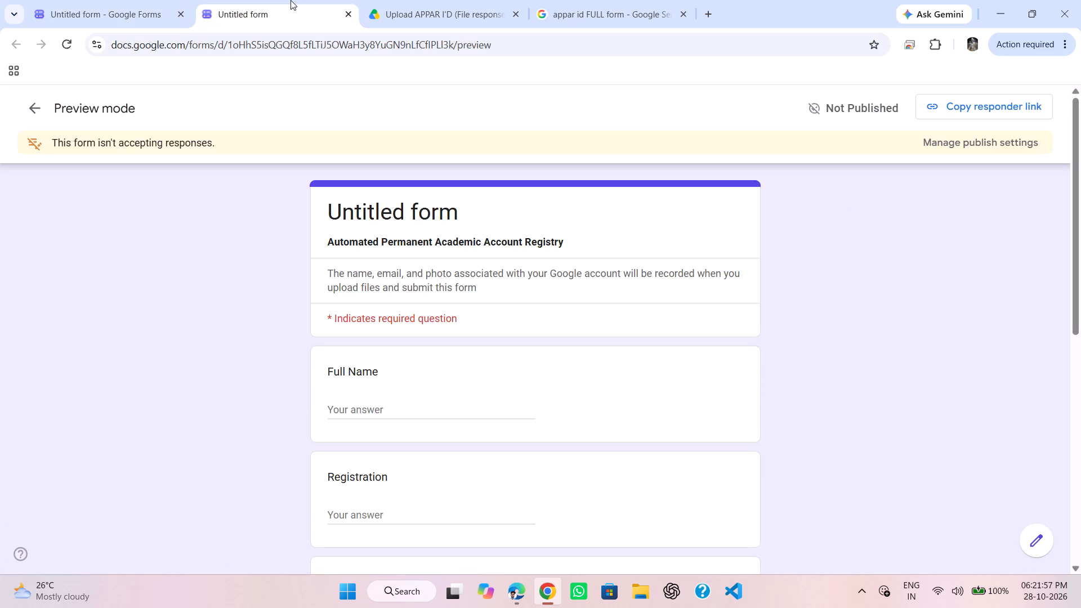
{"action": "left_click", "coordinate": [353, 17]}
{"action": "left_click", "coordinate": [137, 6]}
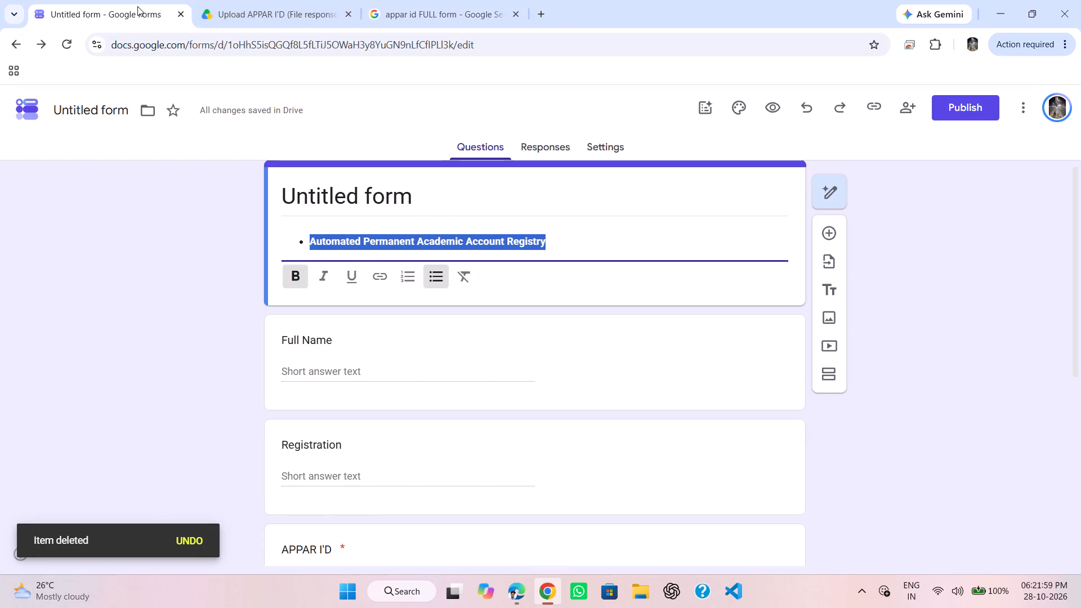
{"action": "left_click", "coordinate": [767, 102]}
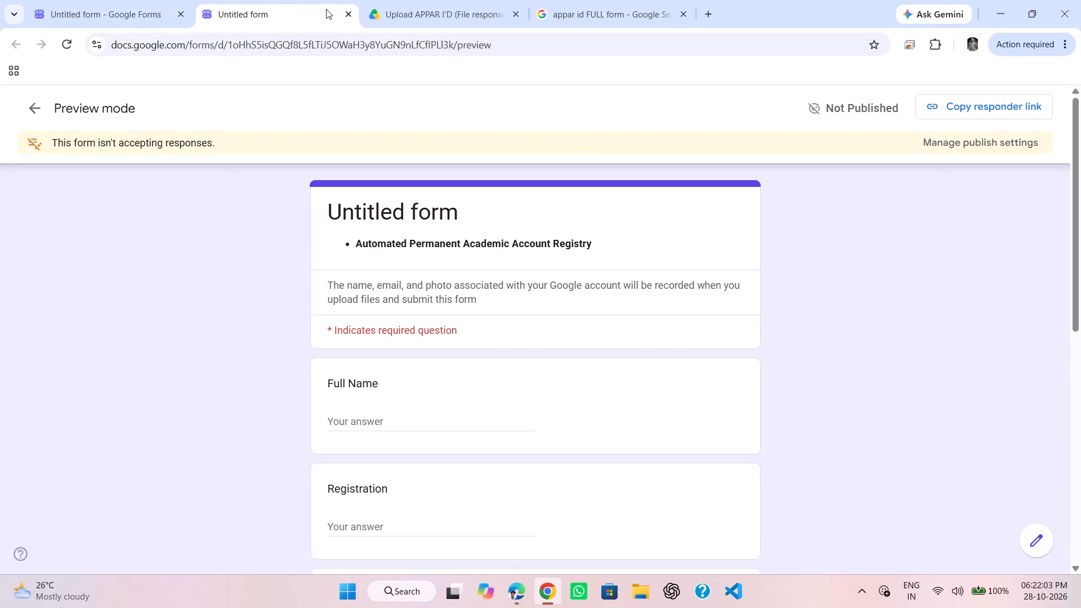
{"action": "left_click", "coordinate": [353, 19]}
{"action": "left_click", "coordinate": [105, 1]}
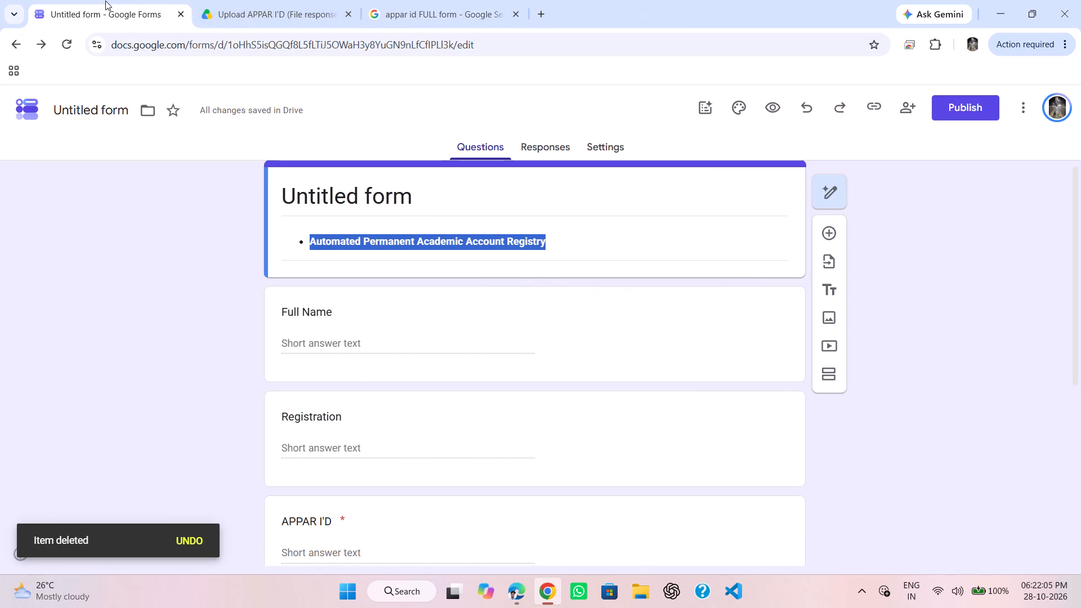
Review all questions in the form editor, from Full Name down to the required confirmation checkbox question and its settings.
{"action": "scroll", "coordinate": [507, 371], "scroll_direction": "down", "scroll_amount": 3}
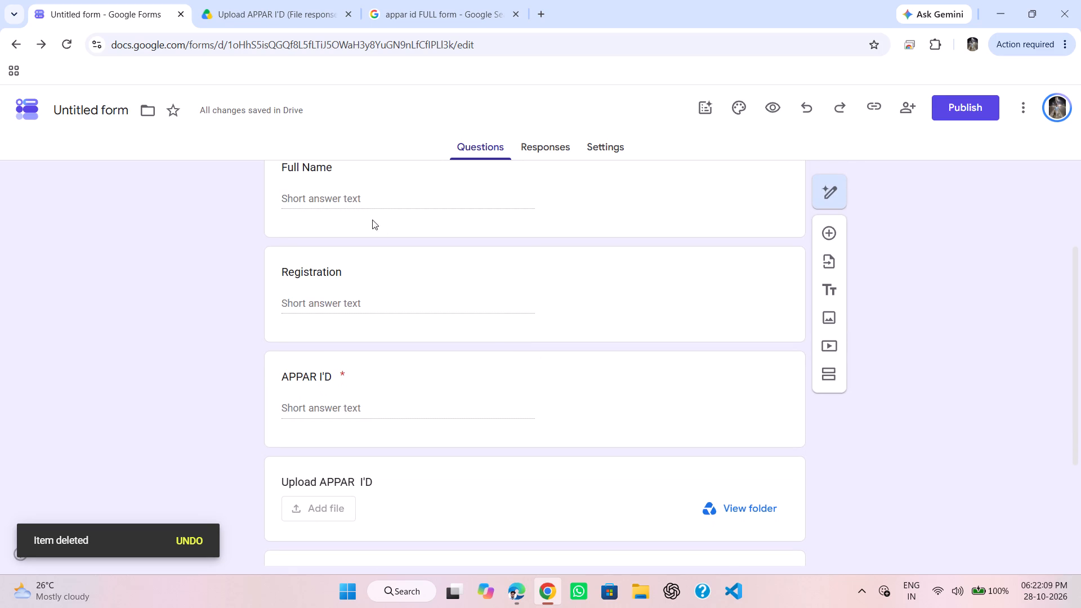
{"action": "scroll", "coordinate": [346, 292], "scroll_direction": "down", "scroll_amount": 2}
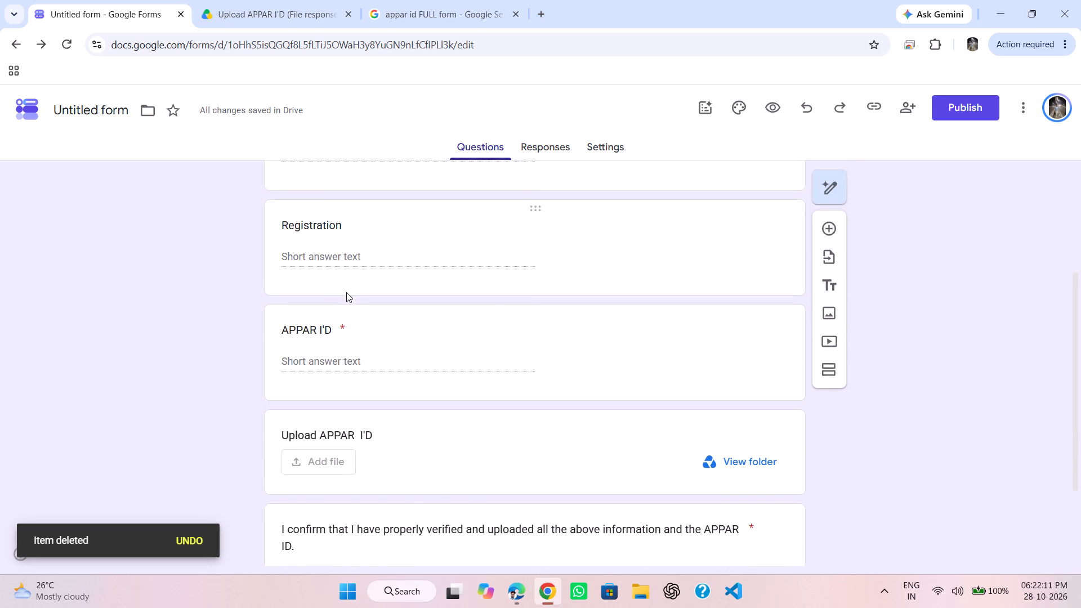
{"action": "scroll", "coordinate": [346, 292], "scroll_direction": "down", "scroll_amount": 1}
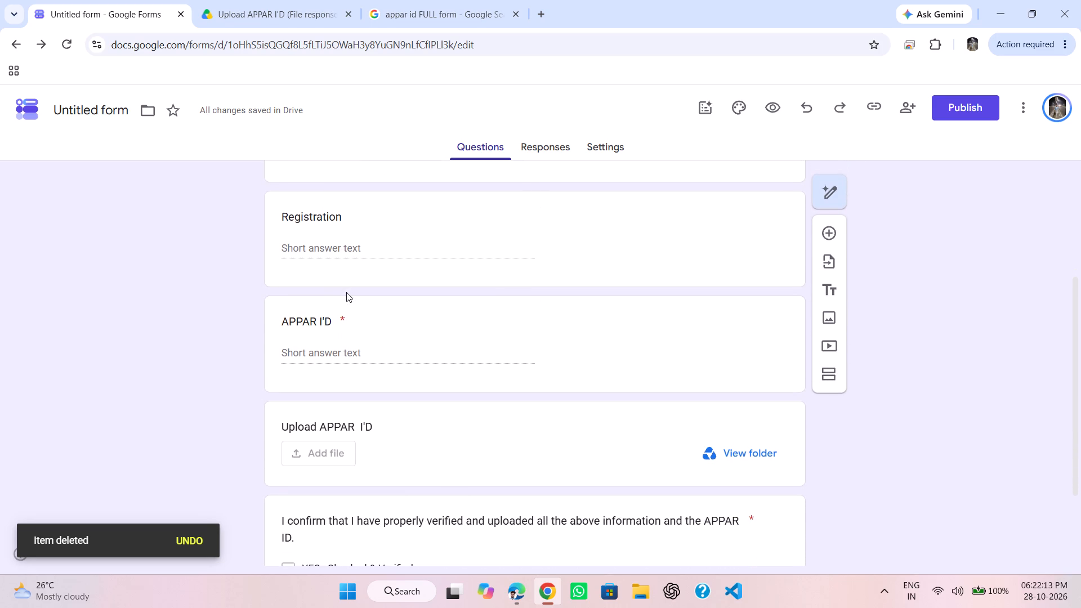
{"action": "scroll", "coordinate": [346, 292], "scroll_direction": "down", "scroll_amount": 3}
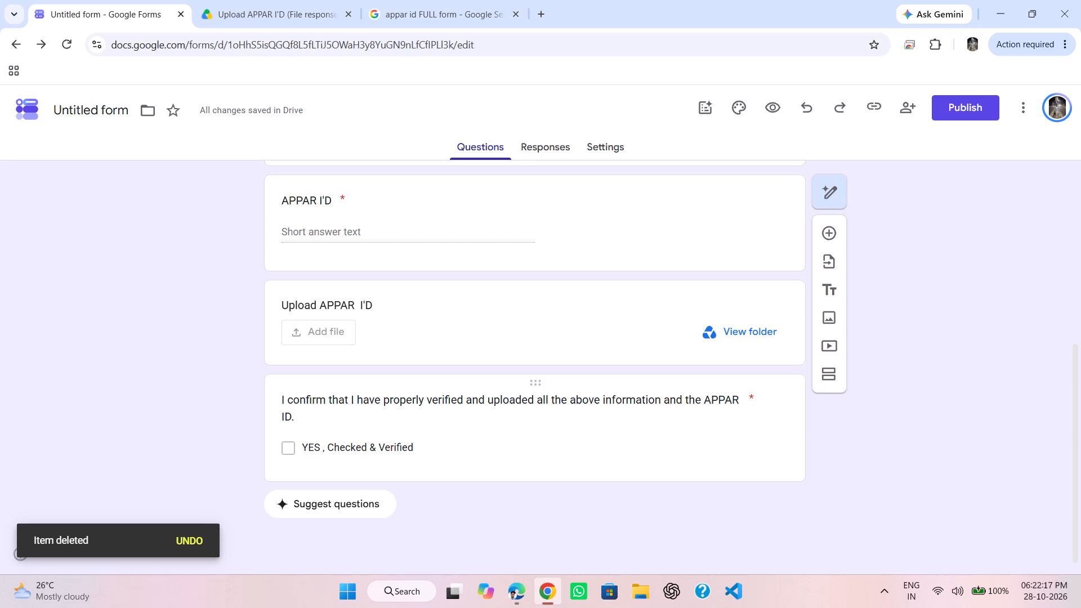
{"action": "left_click", "coordinate": [484, 473]}
{"action": "scroll", "coordinate": [607, 505], "scroll_direction": "down", "scroll_amount": 2}
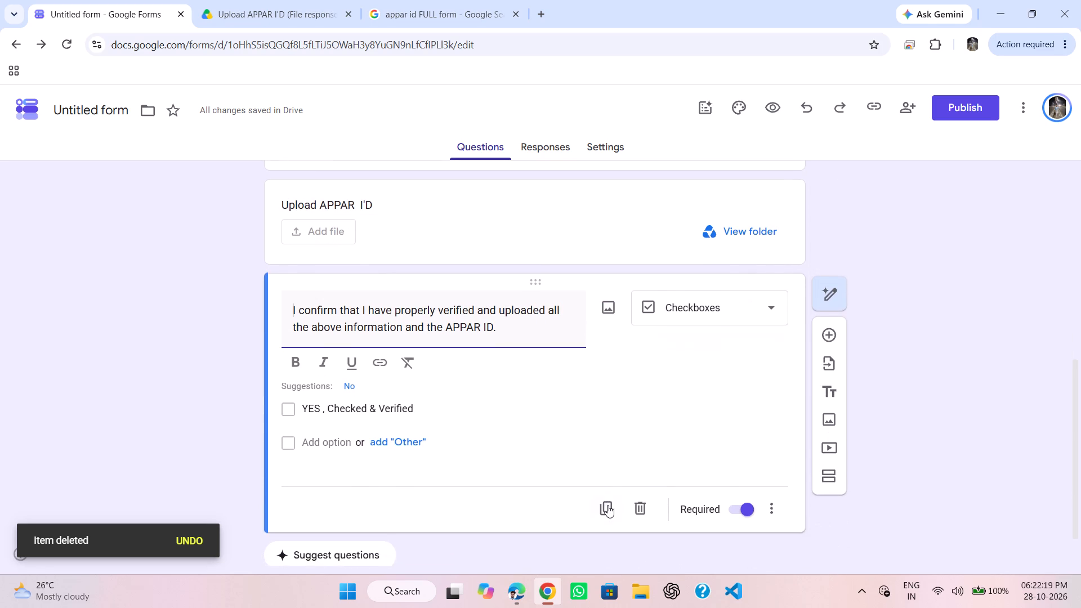
{"action": "scroll", "coordinate": [531, 396], "scroll_direction": "up", "scroll_amount": 2}
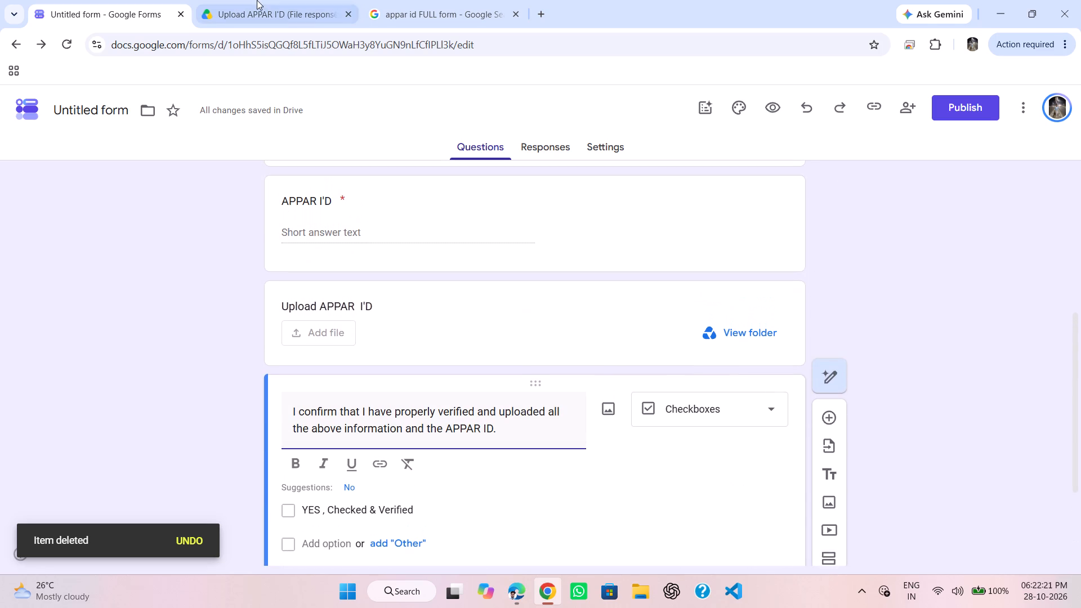
{"action": "left_click", "coordinate": [43, 3]}
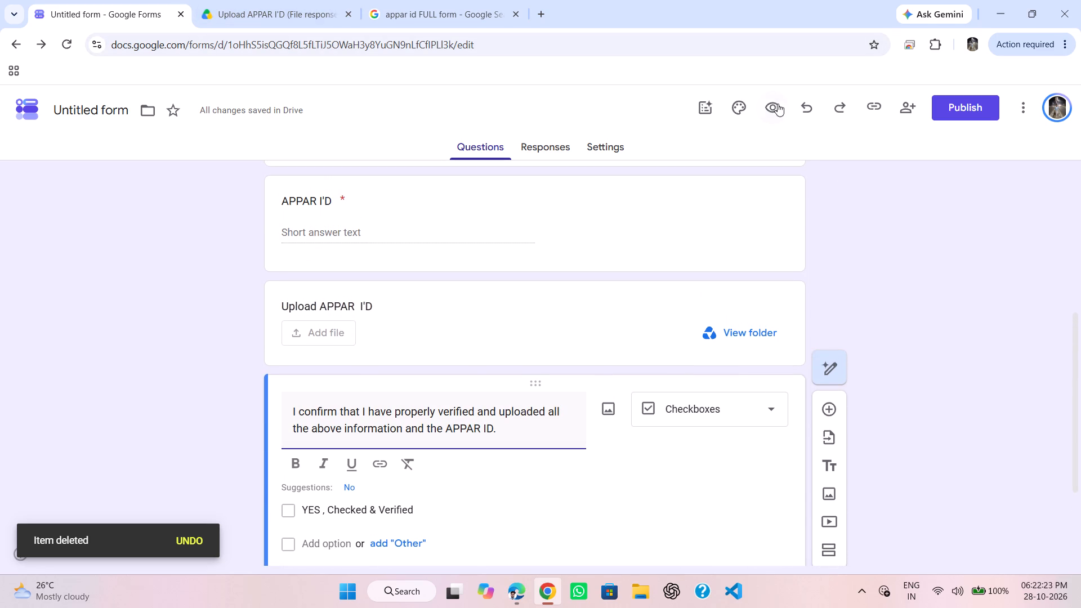
Open a fresh form preview, check the questions, PDF upload and confirmation checkbox, and return to the editor.
{"action": "left_click", "coordinate": [776, 107]}
{"action": "scroll", "coordinate": [510, 337], "scroll_direction": "down", "scroll_amount": 3}
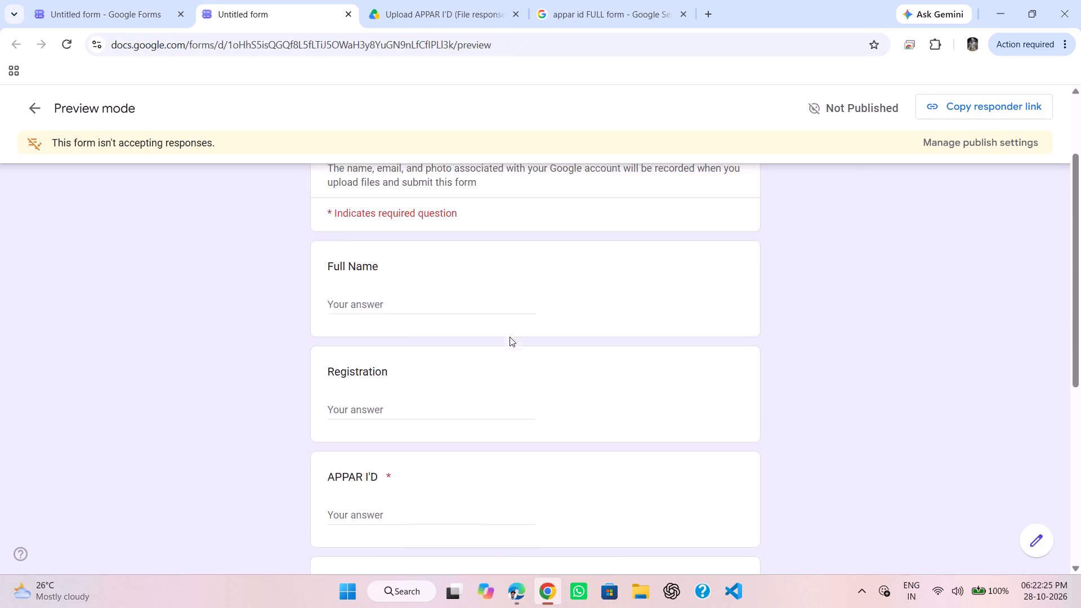
{"action": "scroll", "coordinate": [510, 337], "scroll_direction": "down", "scroll_amount": 1}
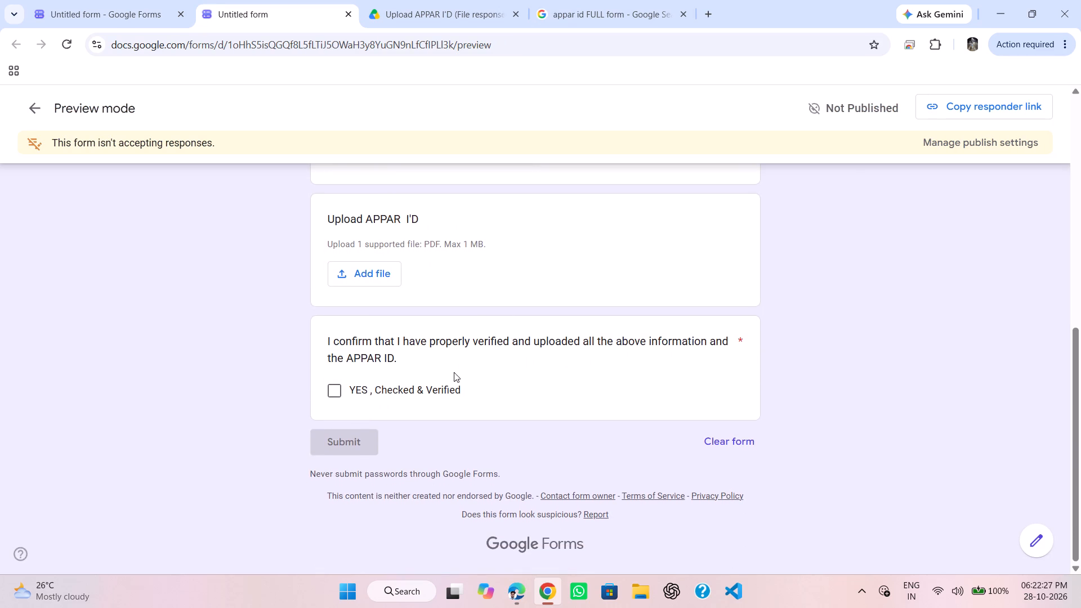
{"action": "scroll", "coordinate": [560, 355], "scroll_direction": "up", "scroll_amount": 2}
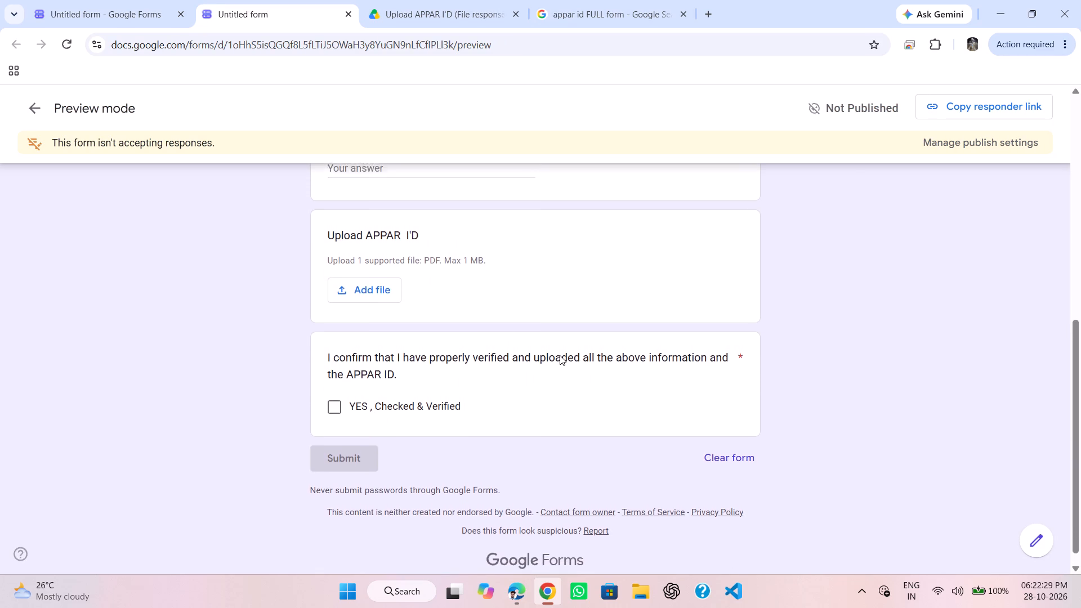
{"action": "scroll", "coordinate": [560, 355], "scroll_direction": "up", "scroll_amount": 2}
{"action": "left_click", "coordinate": [102, 5]}
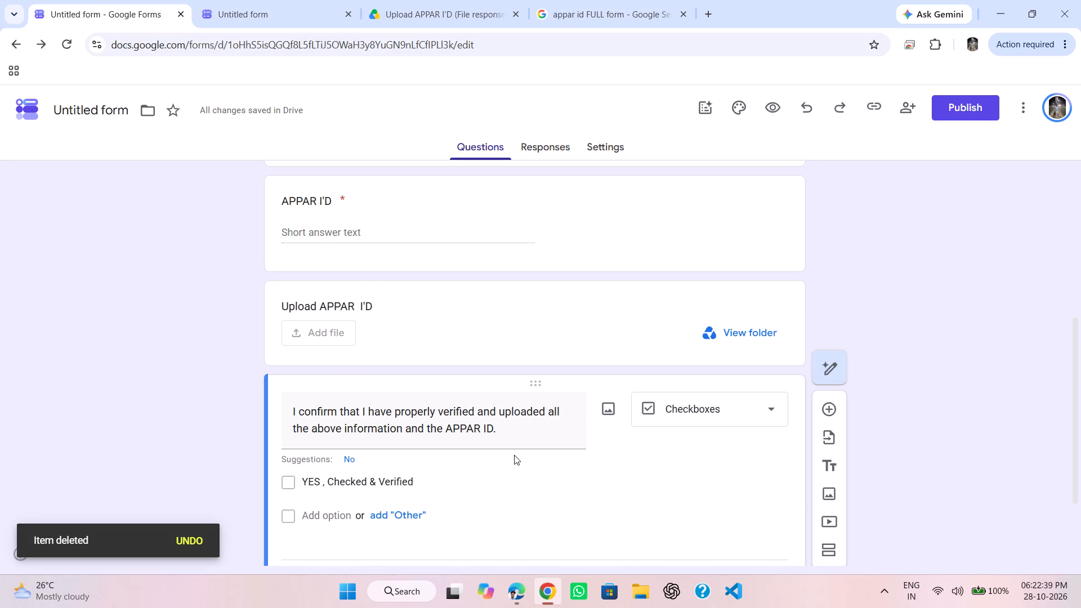
Examine the confirmation checkbox question and the rest of the form once more in the editor, back up to the title.
{"action": "scroll", "coordinate": [514, 455], "scroll_direction": "down", "scroll_amount": 1}
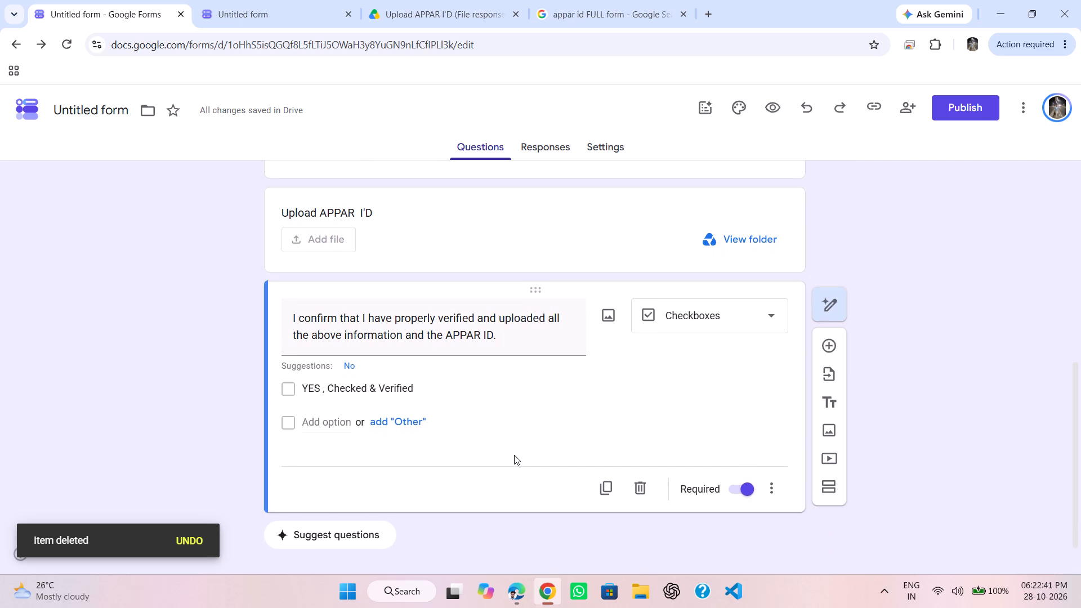
{"action": "scroll", "coordinate": [514, 455], "scroll_direction": "down", "scroll_amount": 3}
{"action": "scroll", "coordinate": [514, 455], "scroll_direction": "up", "scroll_amount": 1}
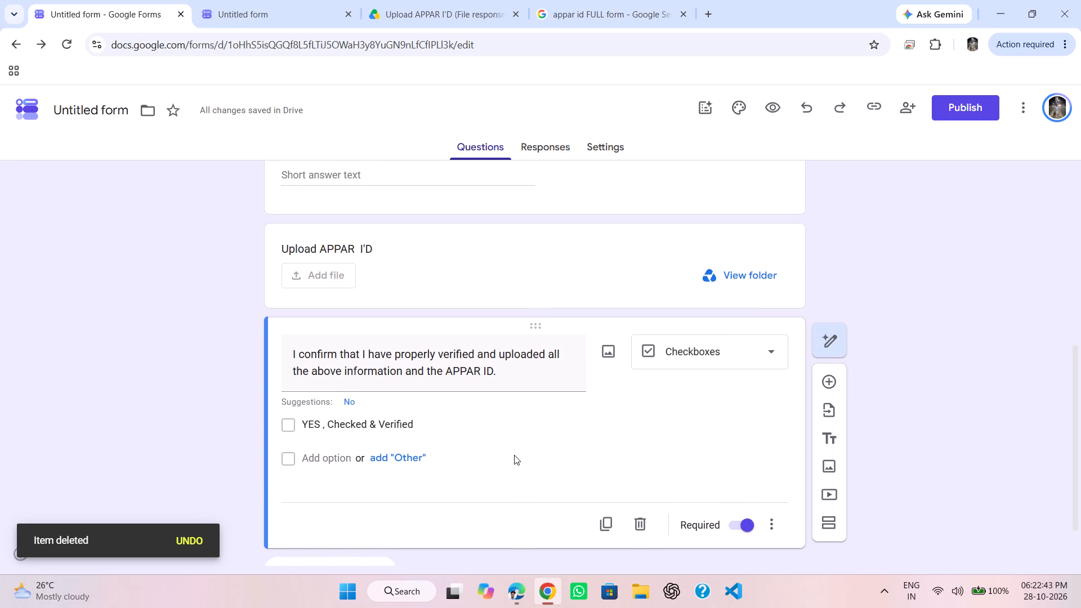
{"action": "scroll", "coordinate": [514, 455], "scroll_direction": "up", "scroll_amount": 3}
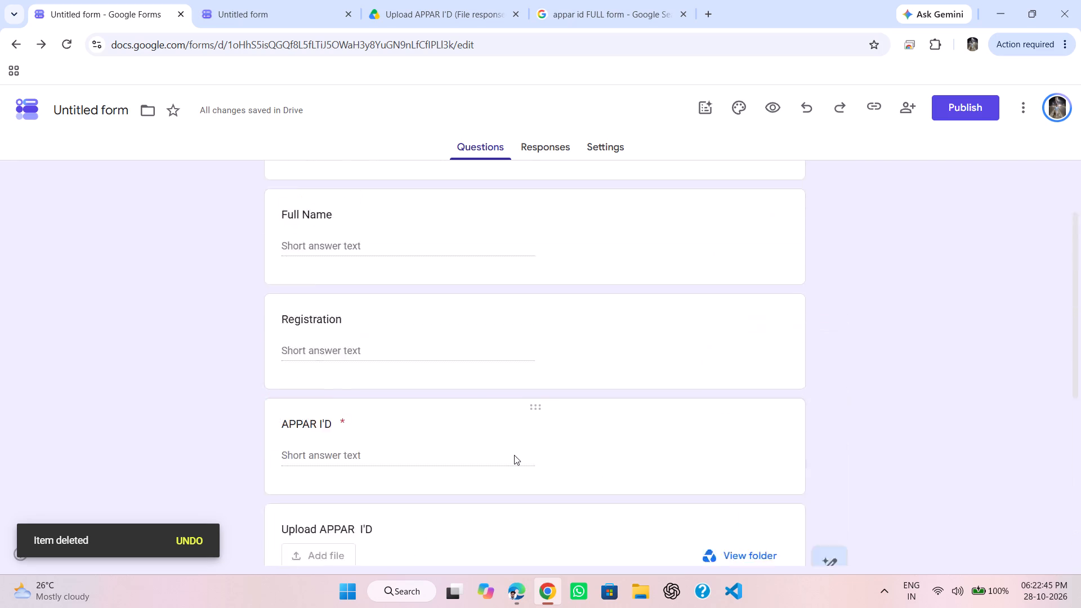
{"action": "scroll", "coordinate": [514, 455], "scroll_direction": "up", "scroll_amount": 1}
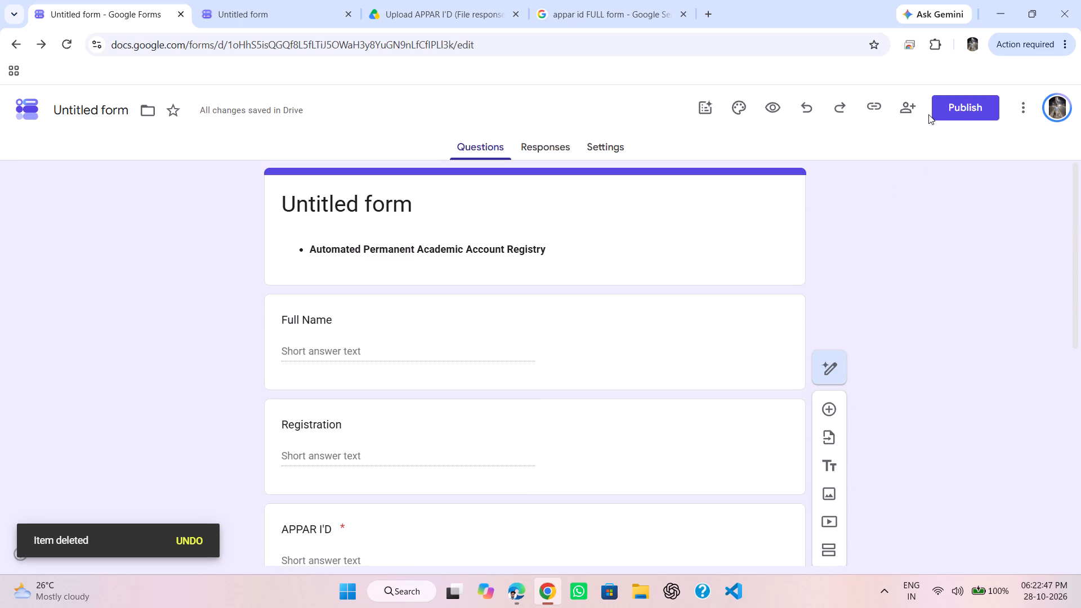
Publish the form for anyone with the link and copy its unshortened responder link.
{"action": "left_click", "coordinate": [959, 111]}
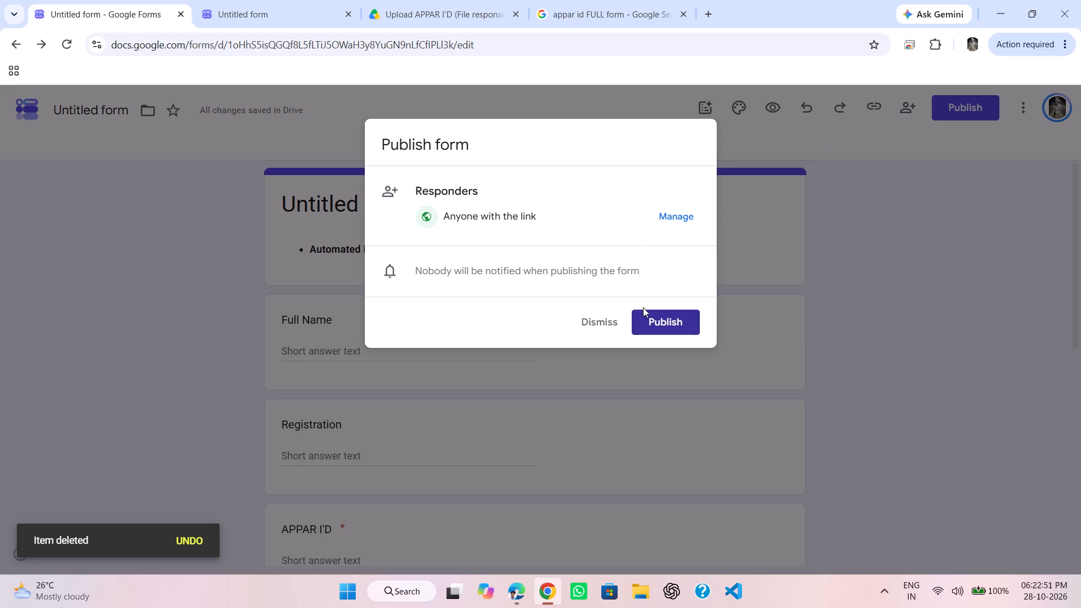
{"action": "left_click", "coordinate": [653, 319]}
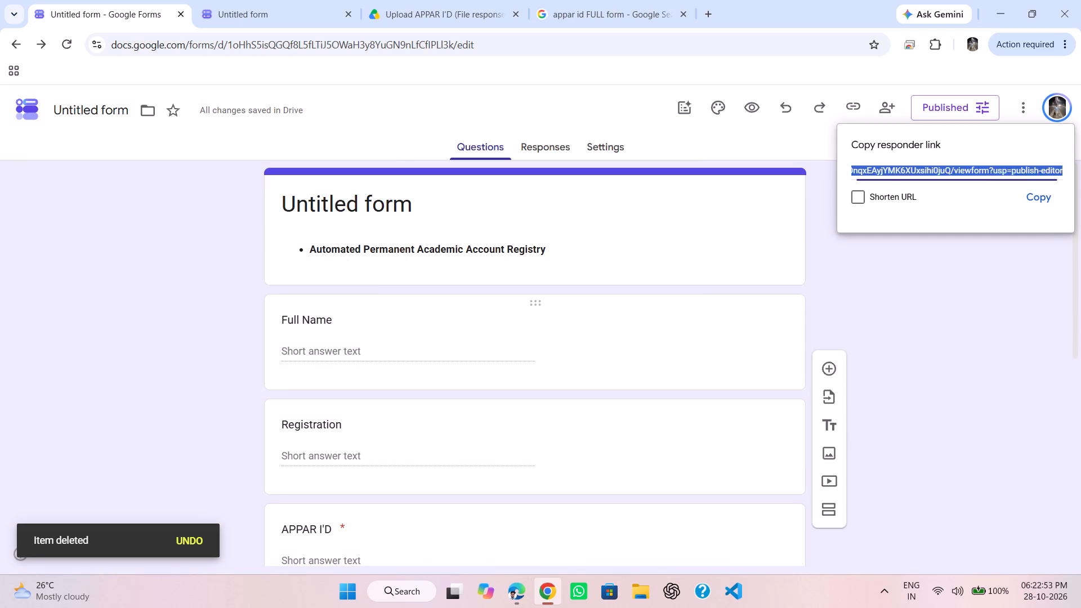
{"action": "left_click", "coordinate": [1029, 196]}
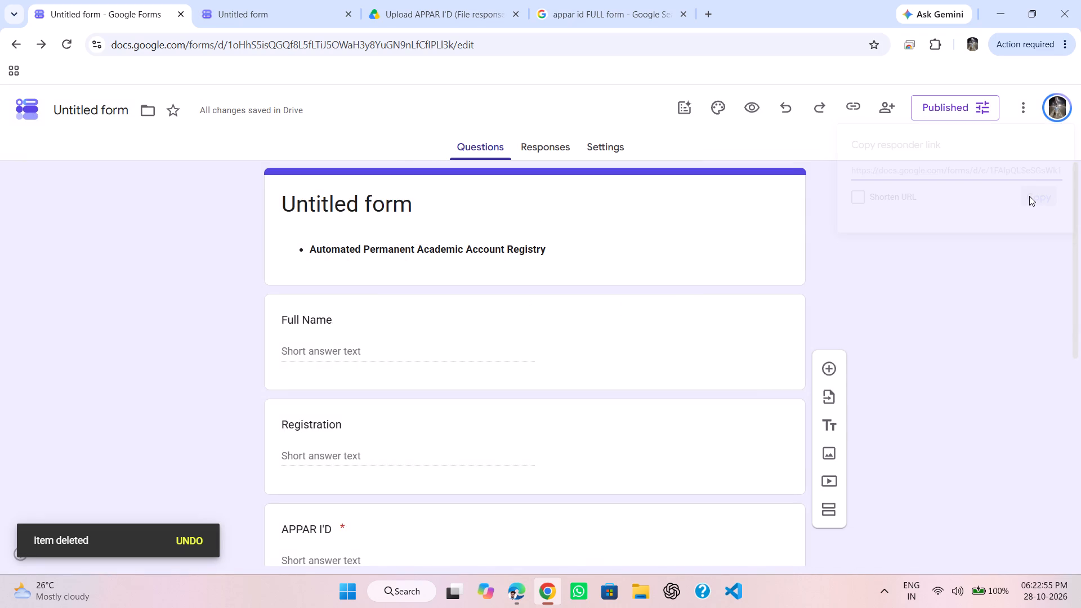
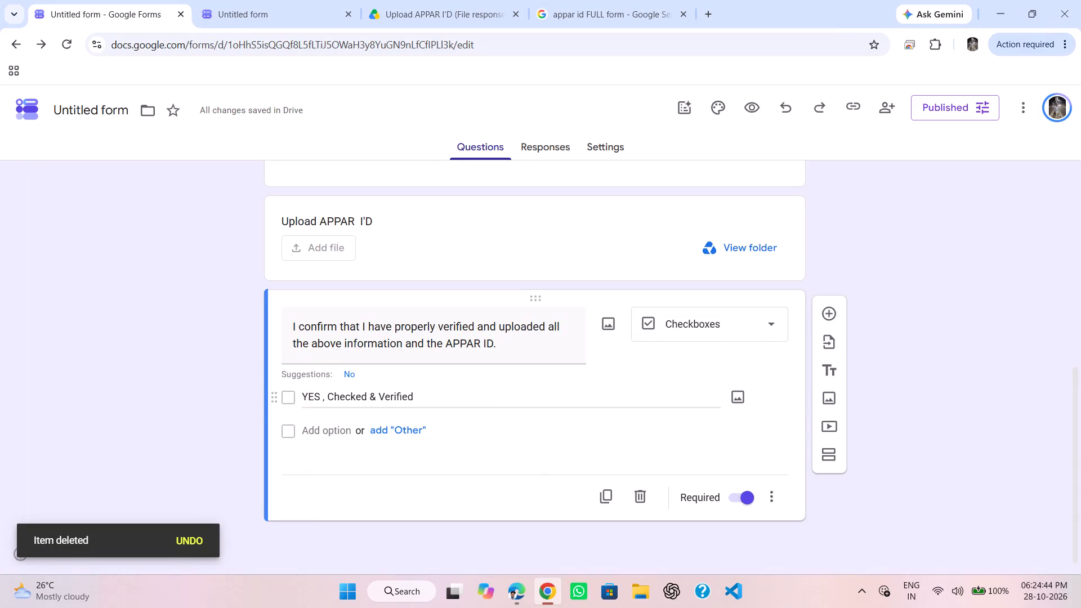
Examine the Upload APPAR I'D question's type, file restrictions and size limits, check the form's response settings, and return to the questions.
{"action": "scroll", "coordinate": [498, 397], "scroll_direction": "up", "scroll_amount": 1}
{"action": "left_click", "coordinate": [588, 350]}
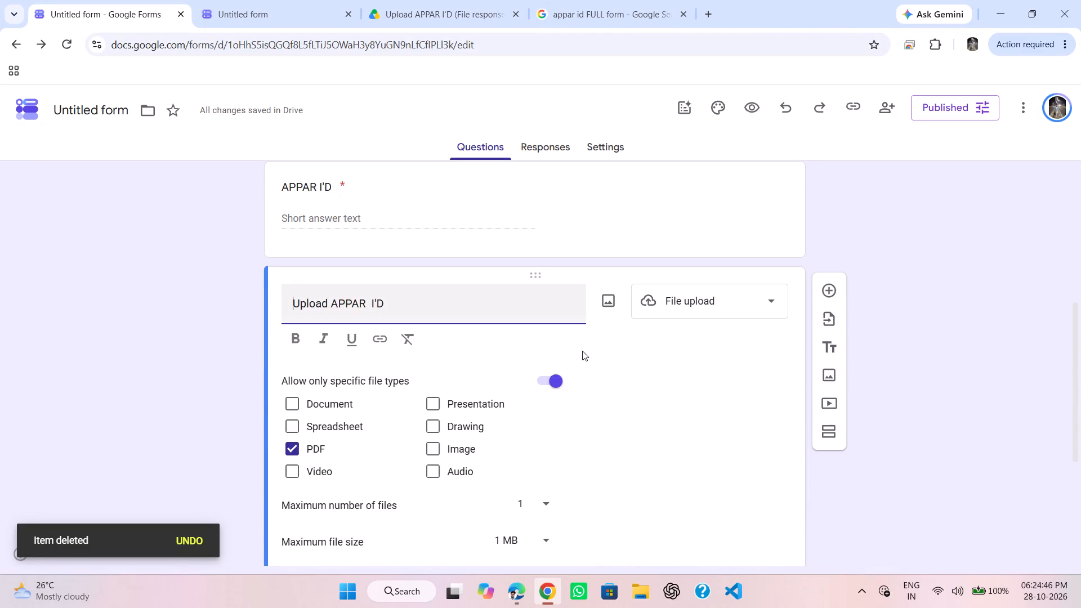
{"action": "scroll", "coordinate": [637, 383], "scroll_direction": "down", "scroll_amount": 1}
{"action": "left_click", "coordinate": [772, 249]}
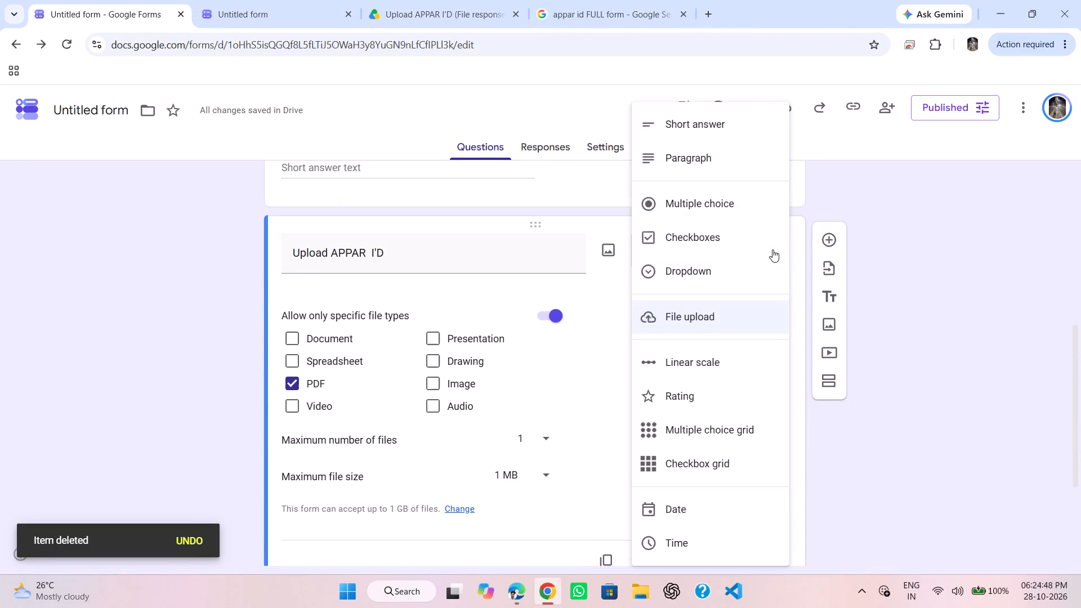
{"action": "left_click", "coordinate": [573, 361]}
{"action": "scroll", "coordinate": [642, 455], "scroll_direction": "down", "scroll_amount": 1}
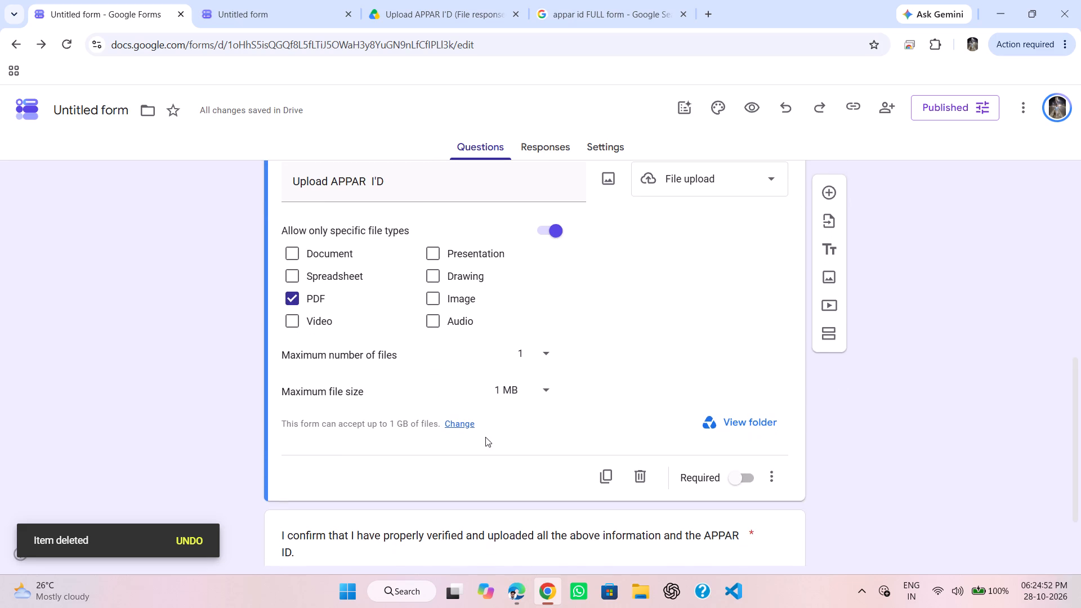
{"action": "left_click", "coordinate": [465, 427]}
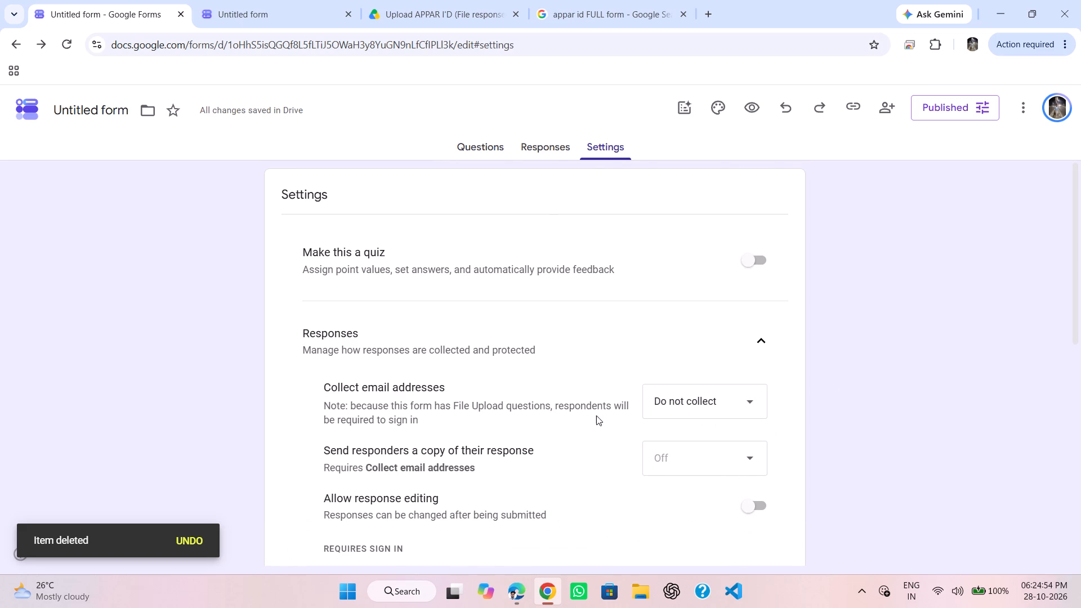
{"action": "scroll", "coordinate": [528, 364], "scroll_direction": "down", "scroll_amount": 1}
{"action": "scroll", "coordinate": [528, 364], "scroll_direction": "up", "scroll_amount": 1}
{"action": "left_click", "coordinate": [481, 147]}
{"action": "scroll", "coordinate": [504, 441], "scroll_direction": "down", "scroll_amount": 3}
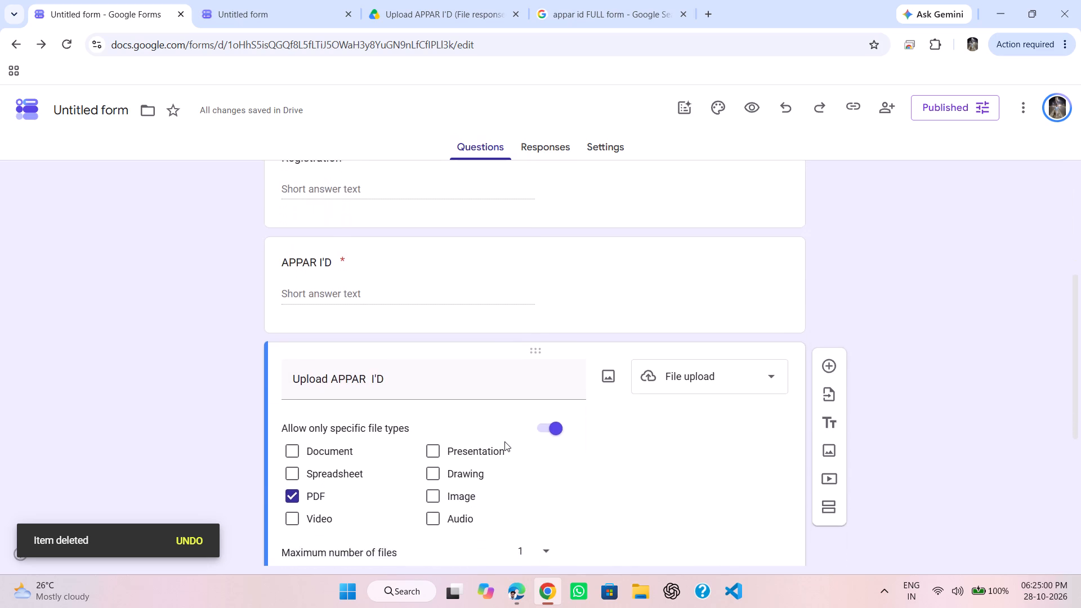
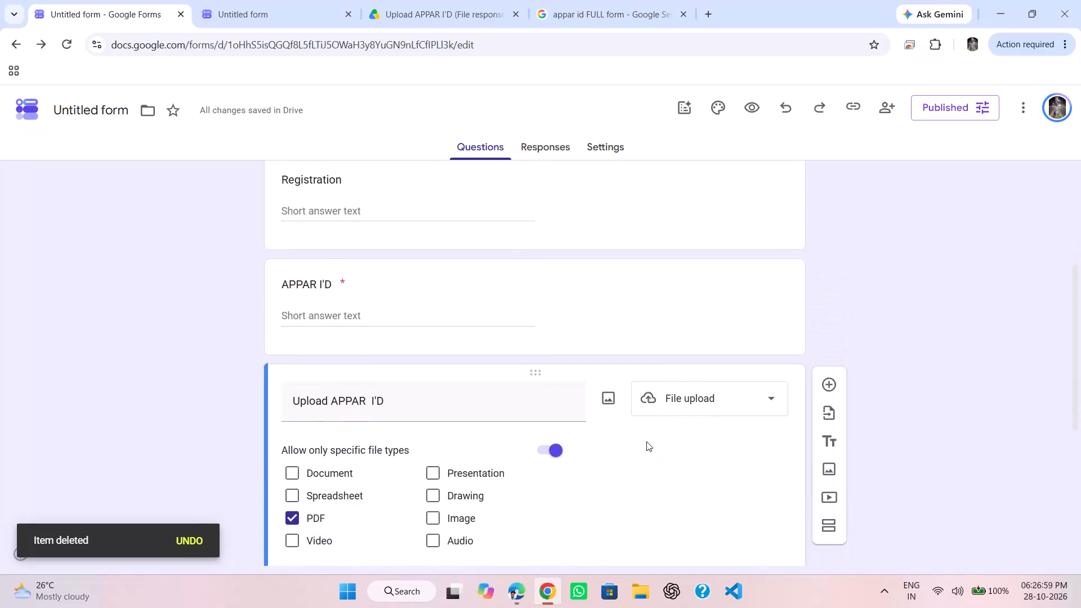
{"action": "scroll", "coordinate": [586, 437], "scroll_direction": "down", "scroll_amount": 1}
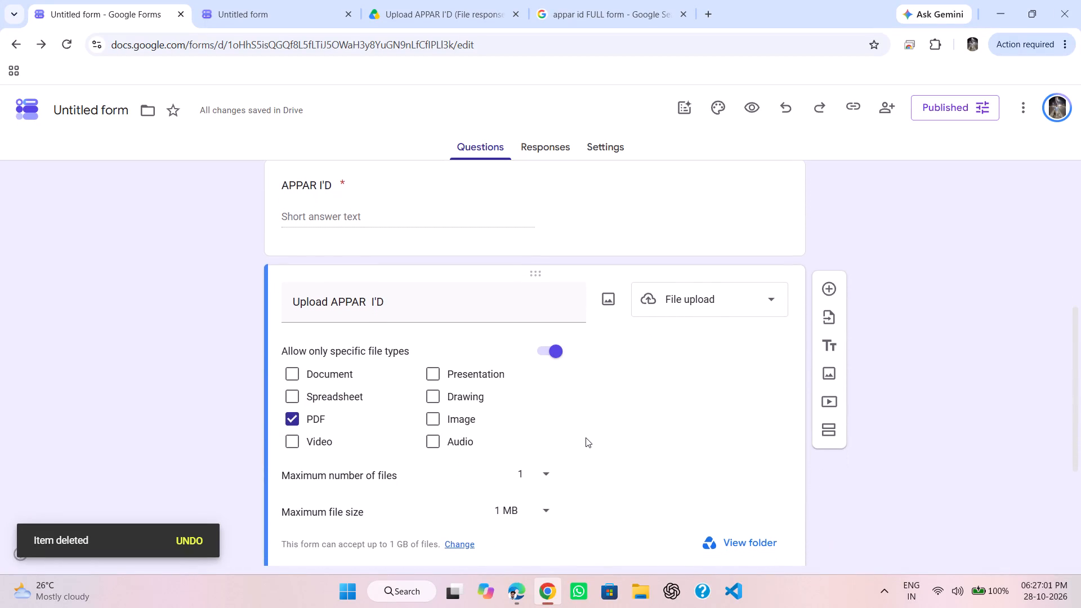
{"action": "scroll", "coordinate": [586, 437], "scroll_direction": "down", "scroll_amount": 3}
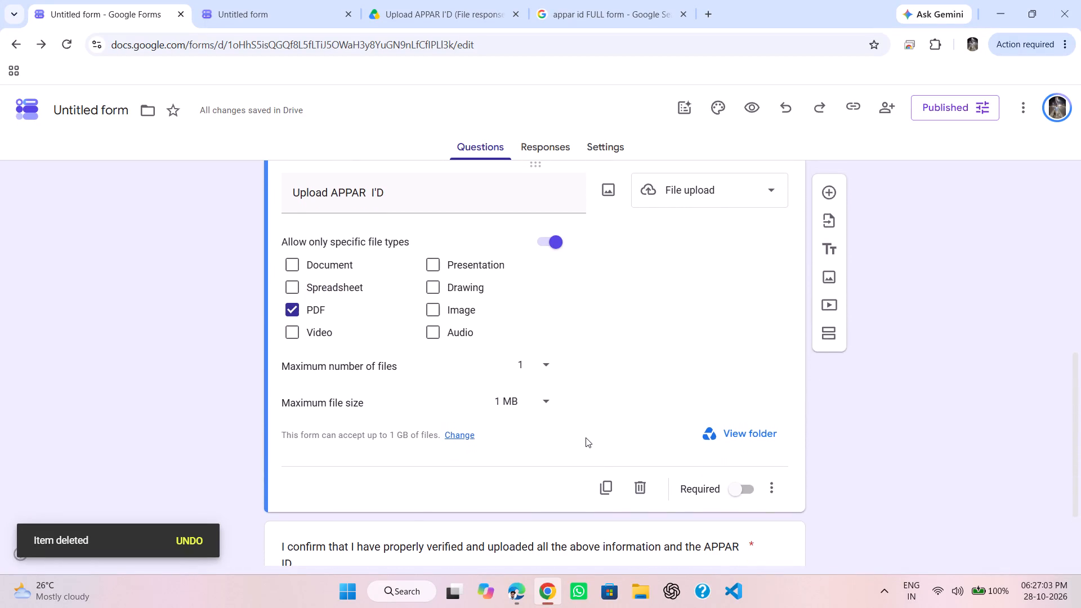
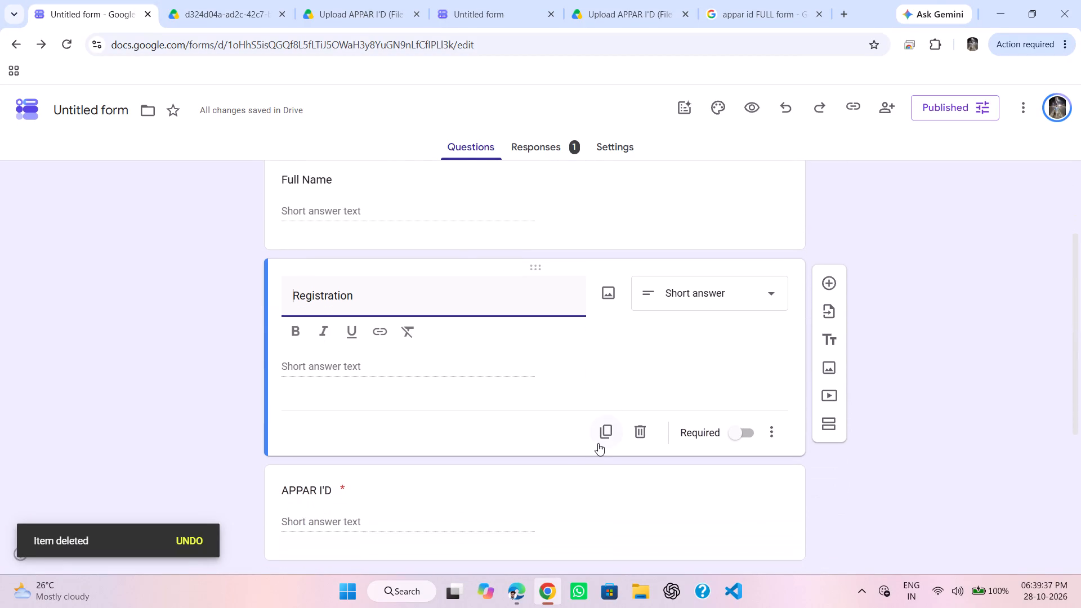
Add response validation to the Registration question, using the Text type with the Contains condition.
{"action": "left_click", "coordinate": [768, 435]}
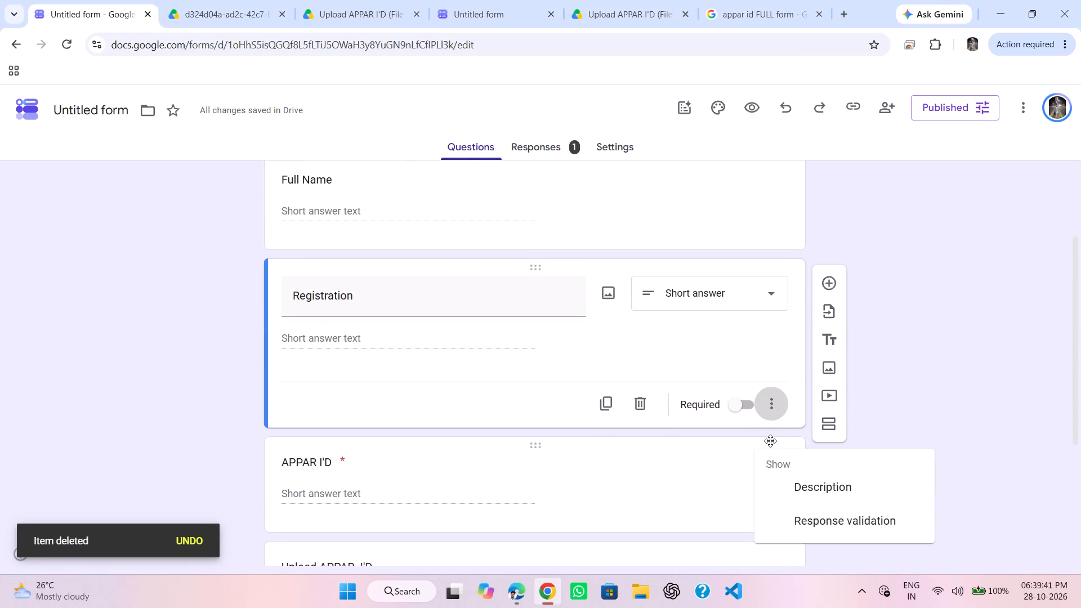
{"action": "left_click", "coordinate": [826, 526]}
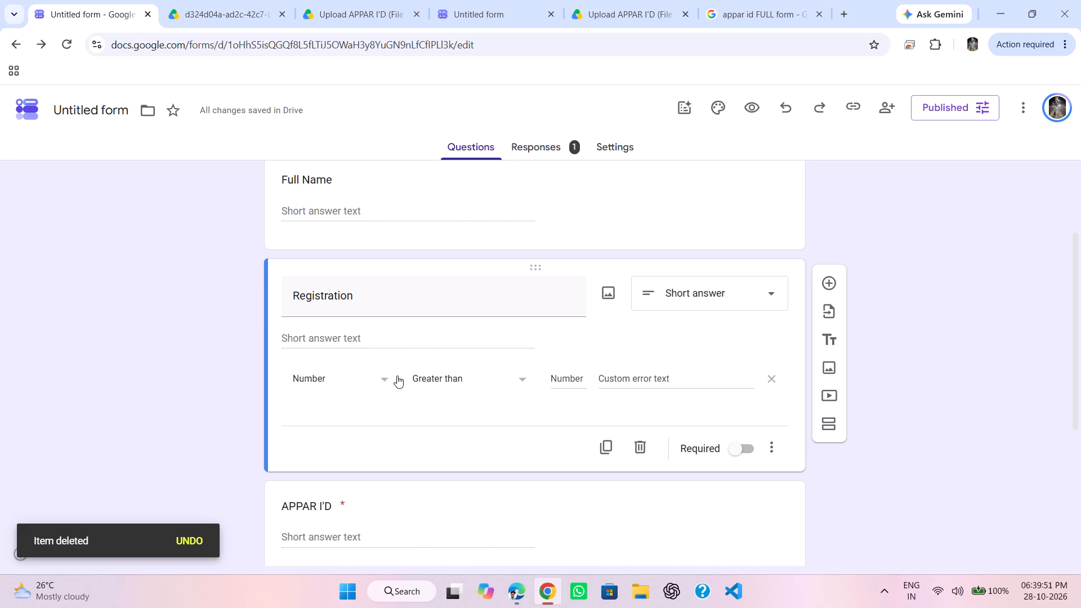
{"action": "left_click", "coordinate": [379, 372]}
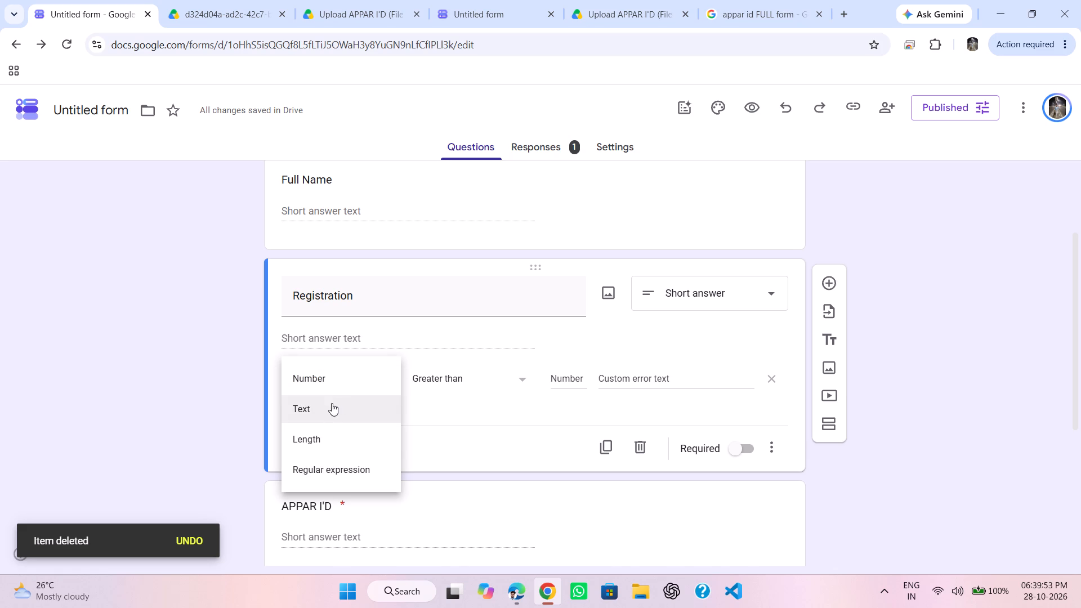
{"action": "left_click", "coordinate": [332, 403]}
{"action": "left_click", "coordinate": [435, 383]}
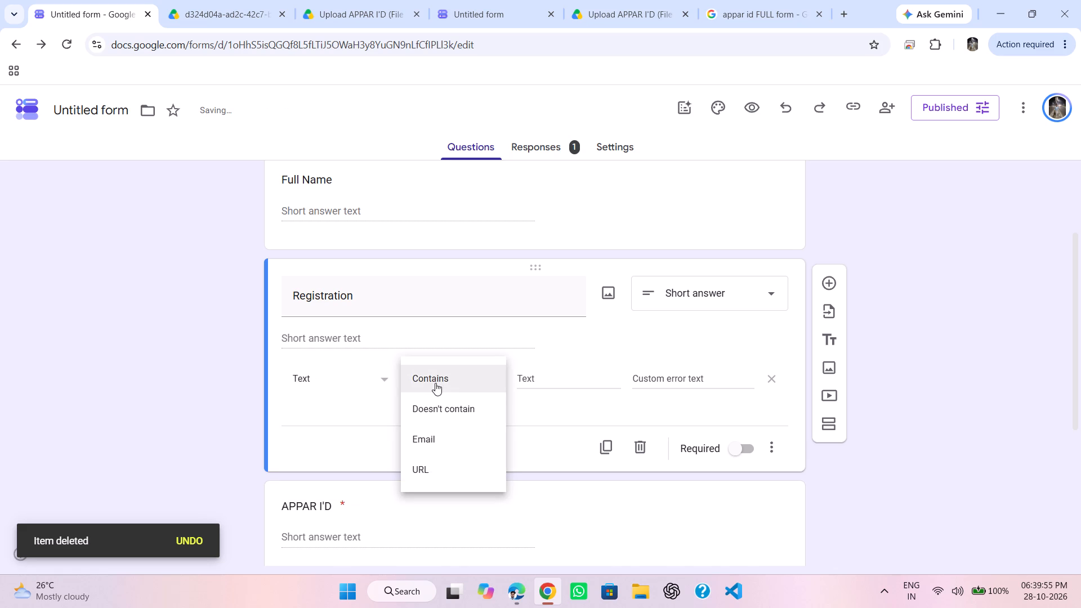
{"action": "left_click", "coordinate": [367, 408]}
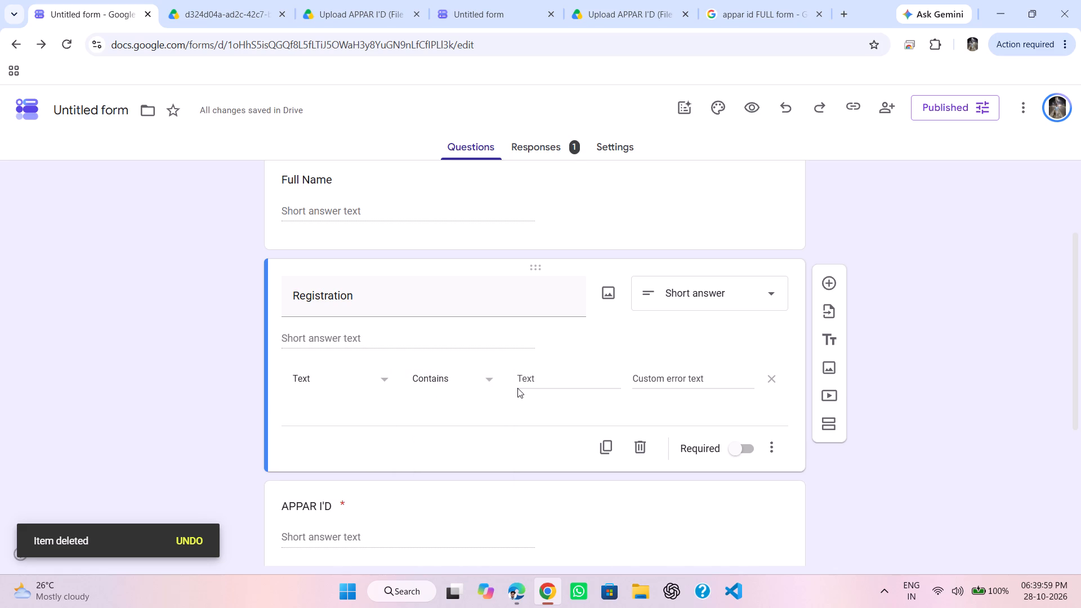
{"action": "left_click", "coordinate": [466, 375]}
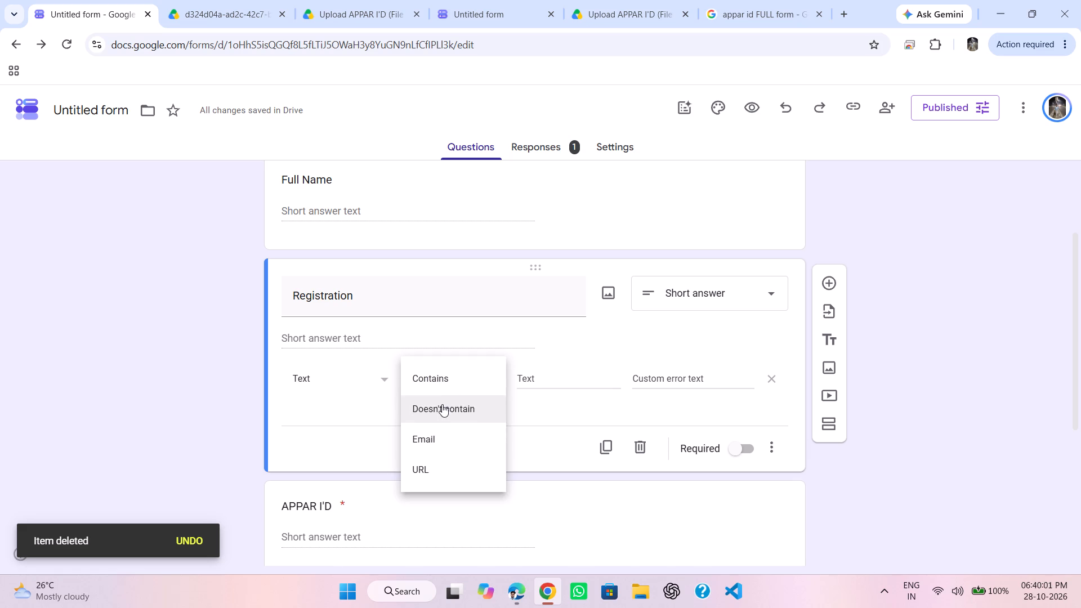
{"action": "left_click", "coordinate": [522, 387]}
{"action": "left_click", "coordinate": [522, 385]}
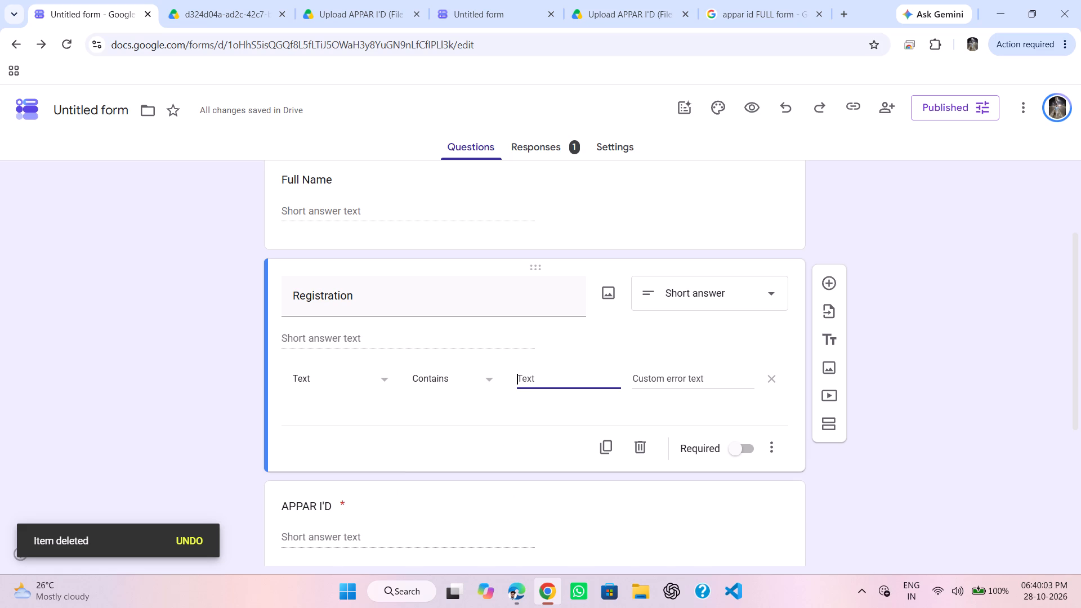
{"action": "left_click", "coordinate": [534, 381]}
Open the validation type choices for the Registration question.
{"action": "left_click", "coordinate": [376, 380]}
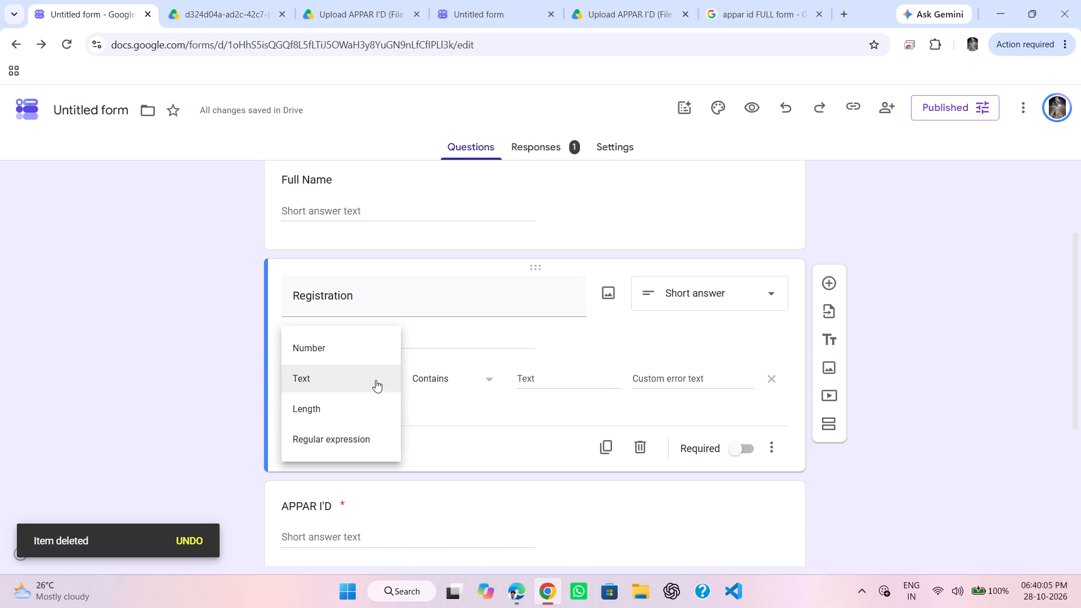
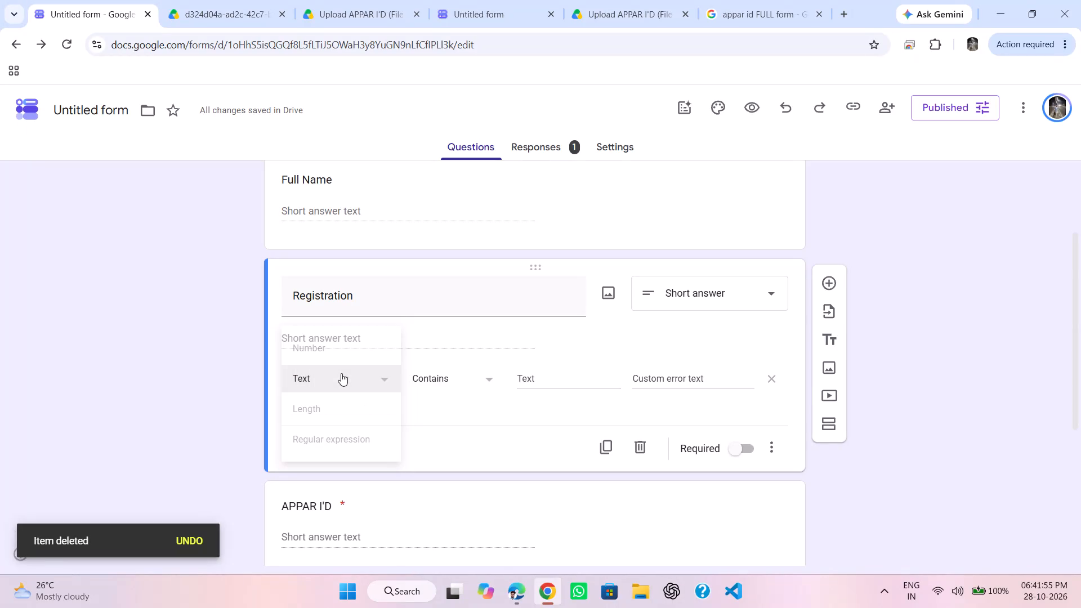
Look through the condition choices for the Registration question's Text validation.
{"action": "left_click", "coordinate": [439, 390]}
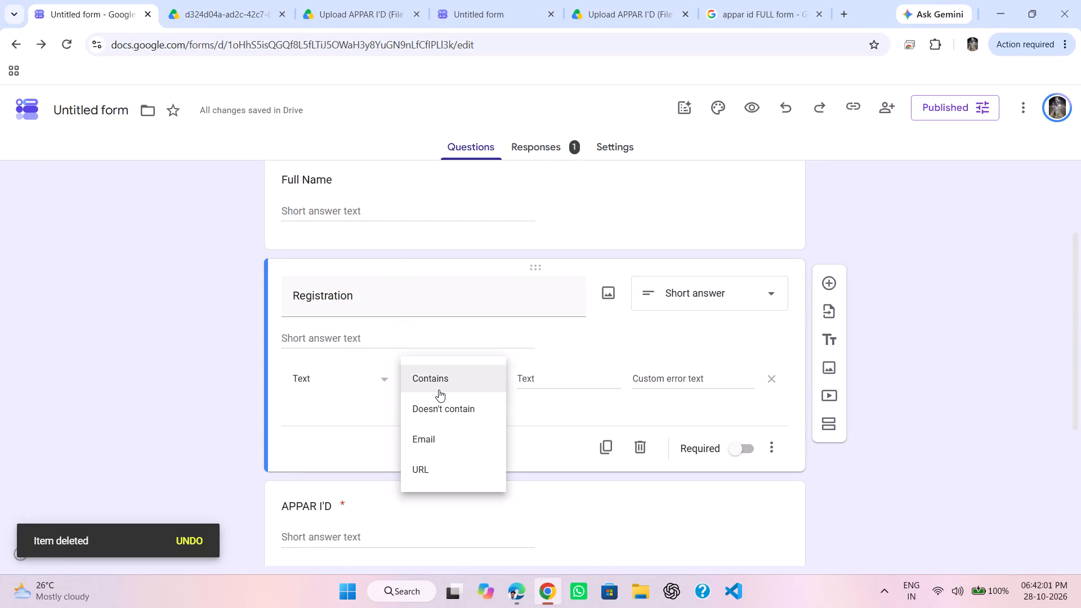
{"action": "left_click", "coordinate": [363, 412]}
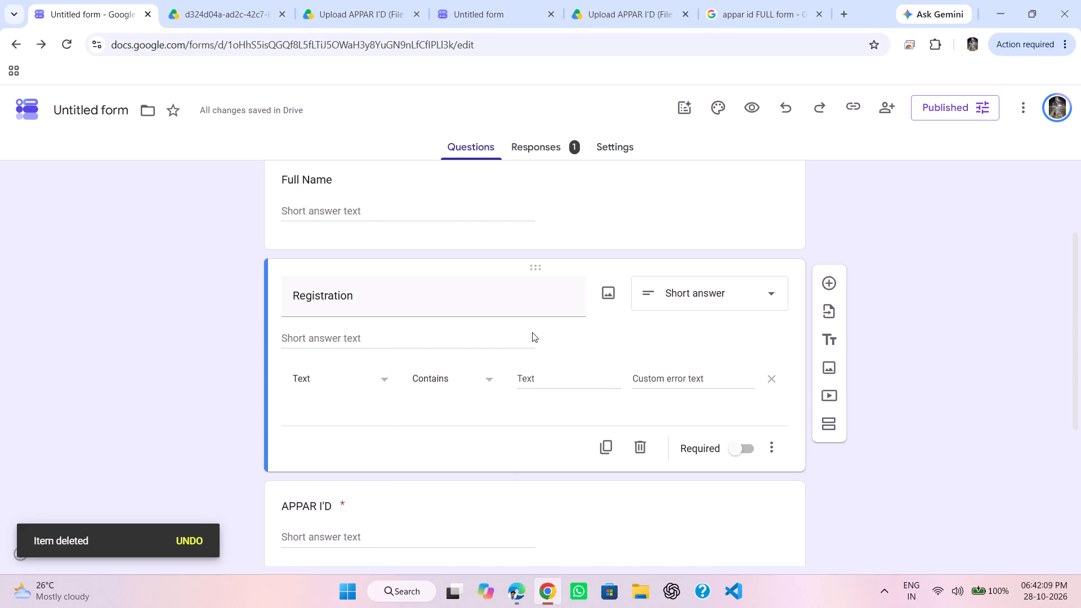
{"action": "left_click", "coordinate": [546, 386]}
{"action": "left_click", "coordinate": [490, 383]}
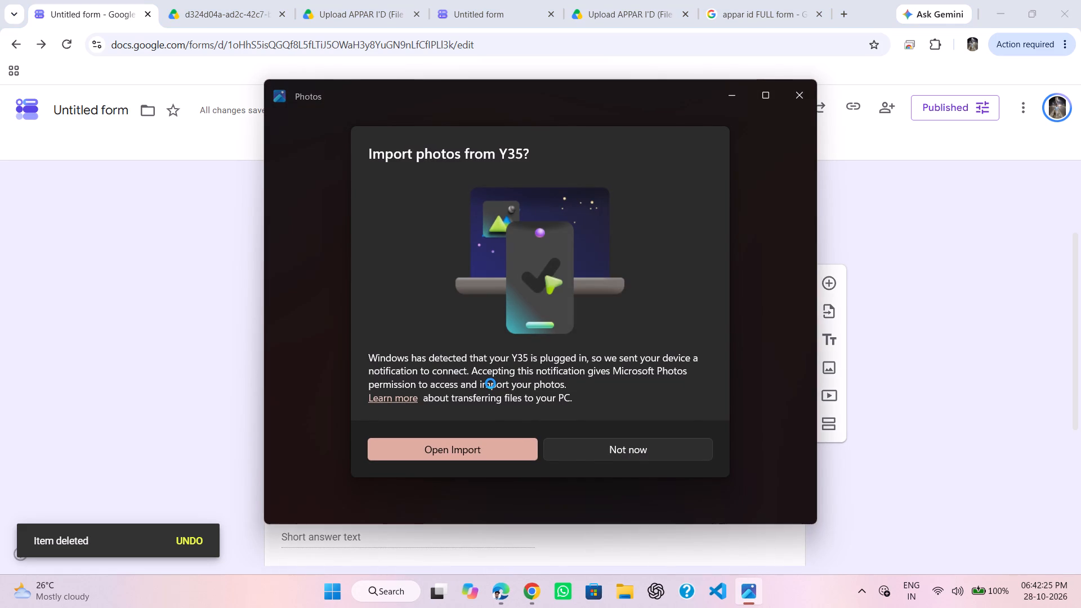
Decline the Photos app's offer to import photos from the Y35 phone.
{"action": "left_click", "coordinate": [593, 457]}
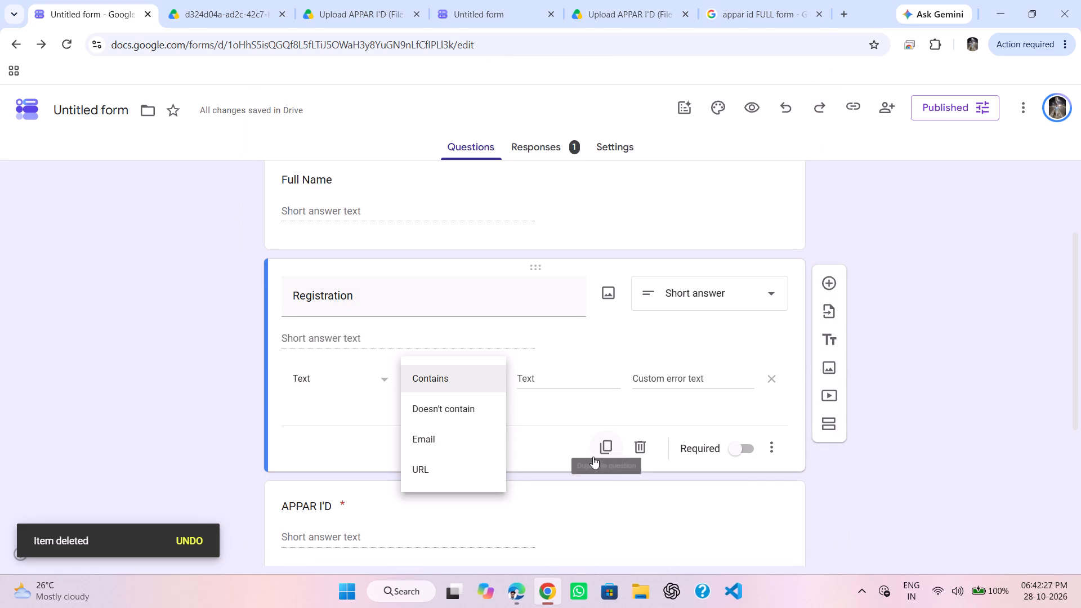
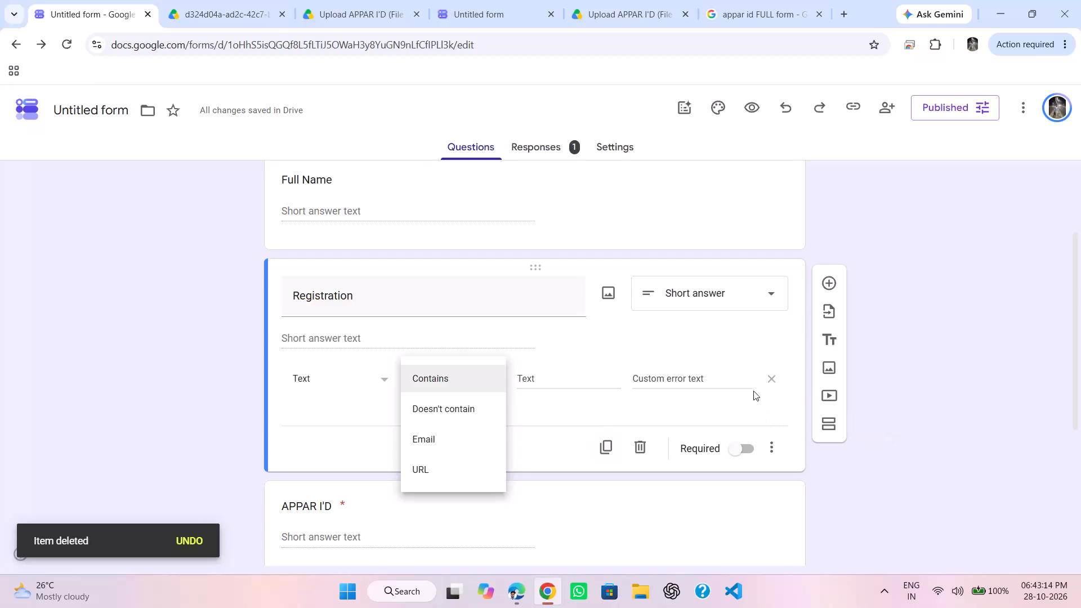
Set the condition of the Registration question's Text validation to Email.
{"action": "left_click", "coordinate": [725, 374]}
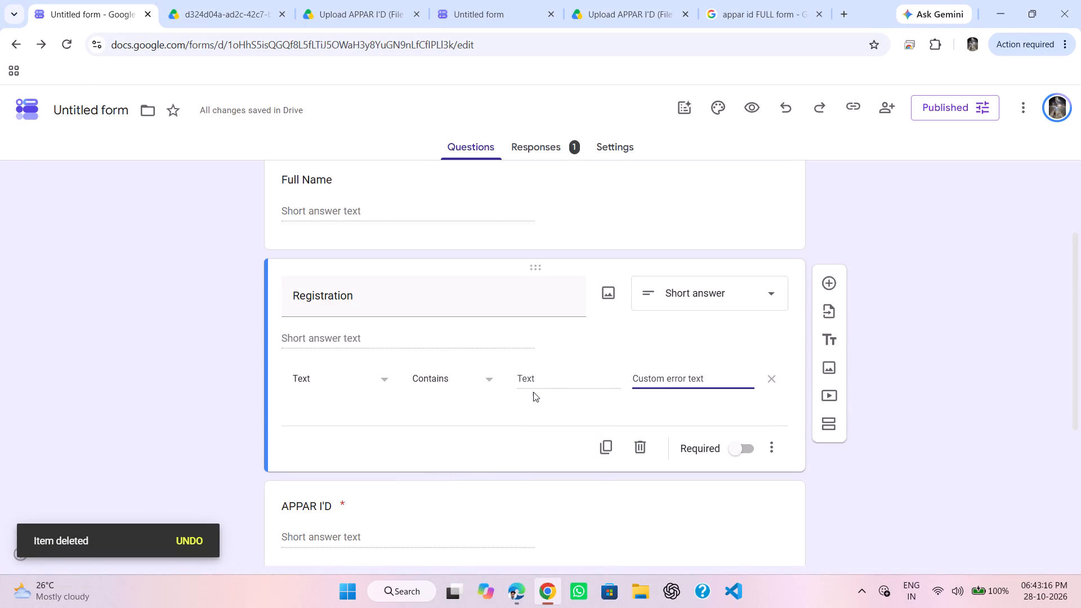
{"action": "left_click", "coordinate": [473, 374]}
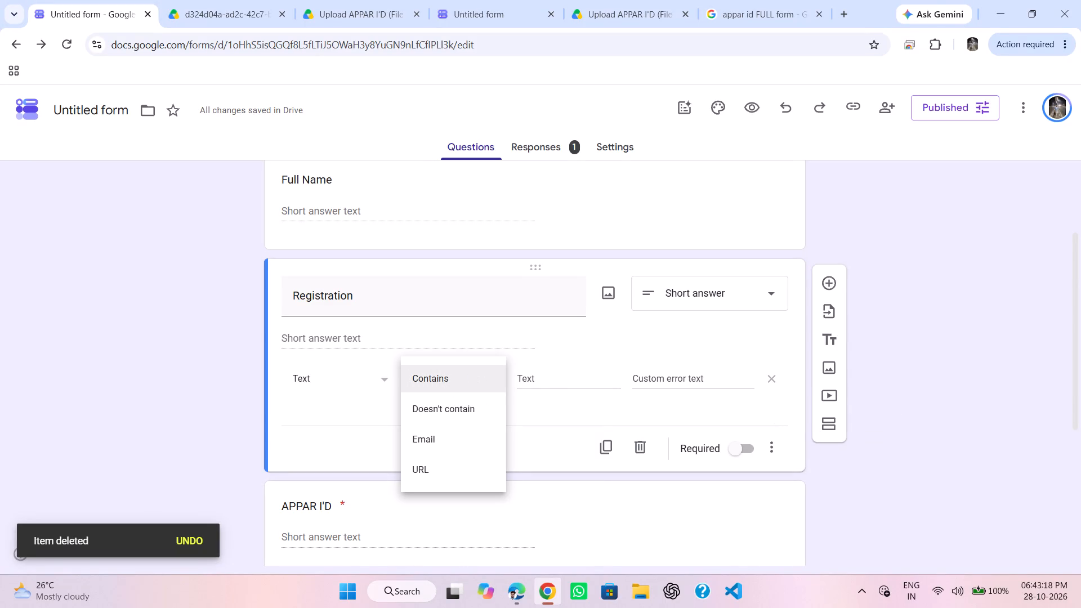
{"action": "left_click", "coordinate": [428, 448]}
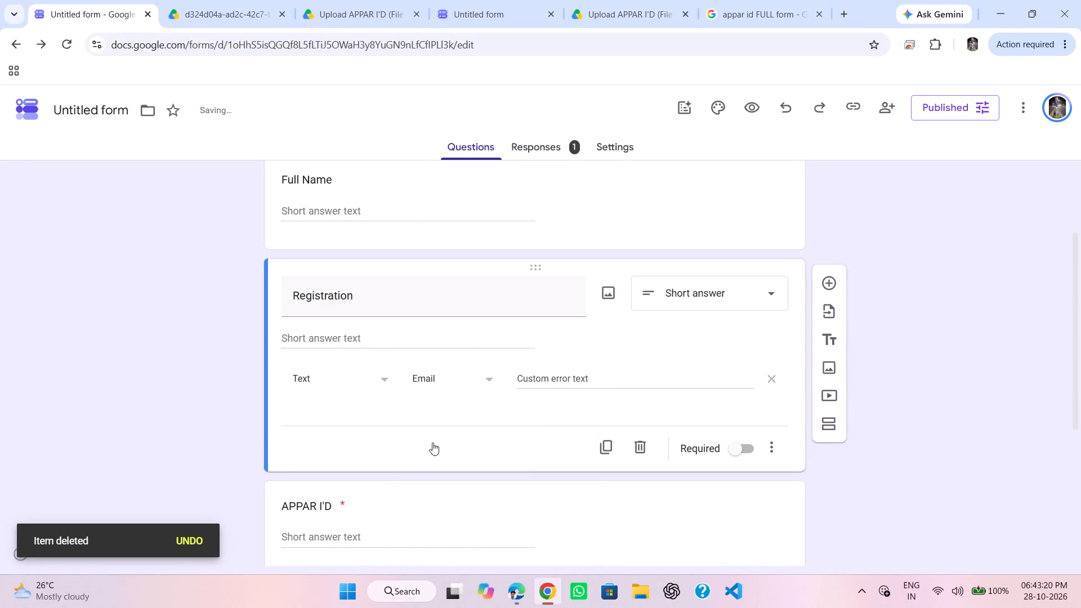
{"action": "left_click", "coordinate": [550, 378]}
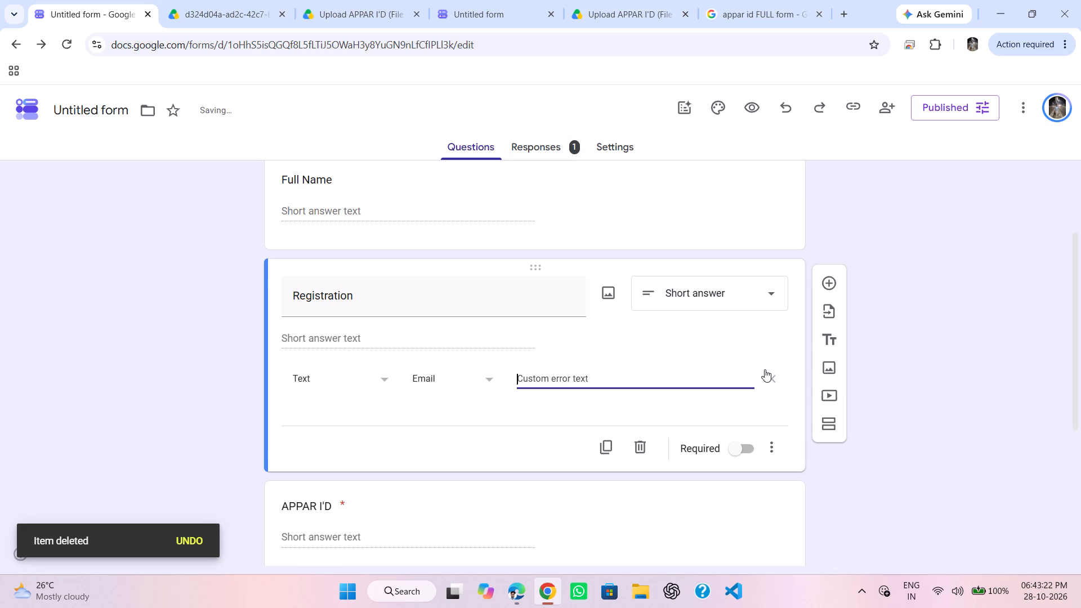
Remove the response validation rule from the Registration question.
{"action": "left_click", "coordinate": [765, 372]}
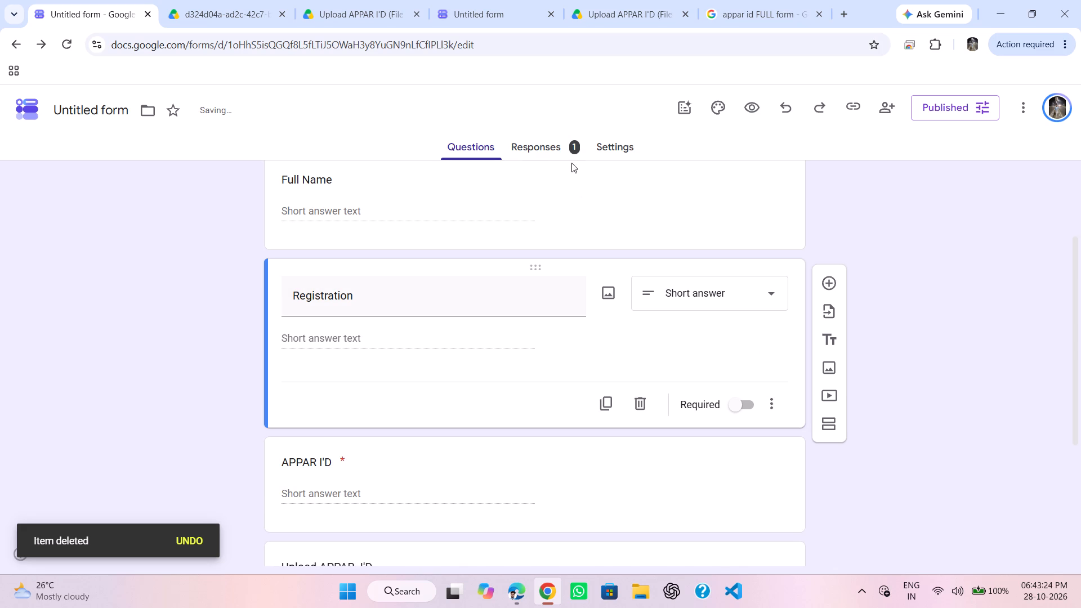
Link the form's responses to a new spreadsheet named APPAR ID (Responses) and open that spreadsheet.
{"action": "left_click", "coordinate": [560, 156]}
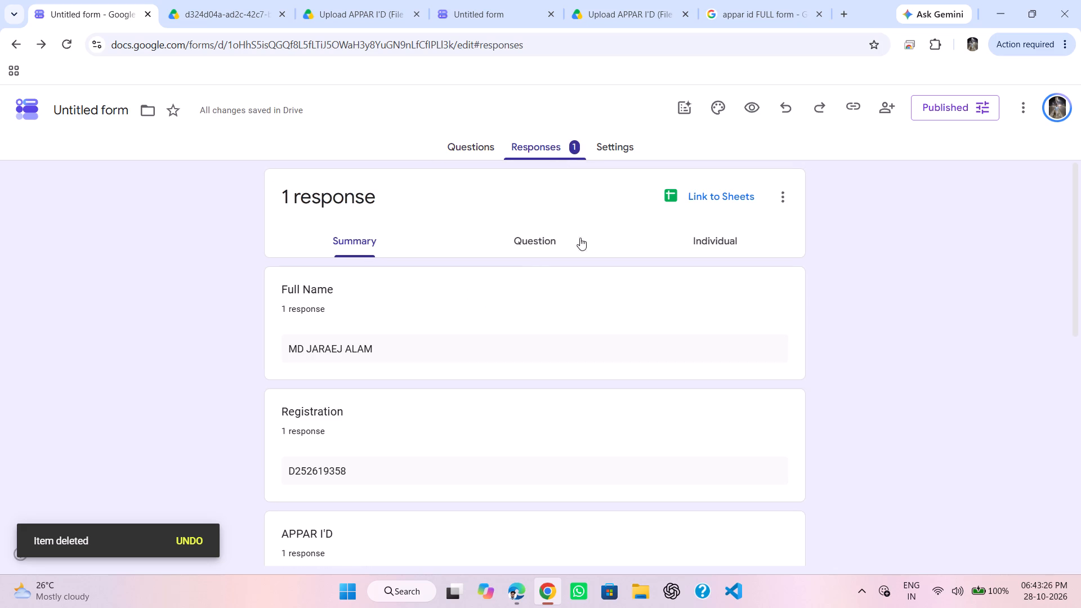
{"action": "left_click", "coordinate": [736, 189]}
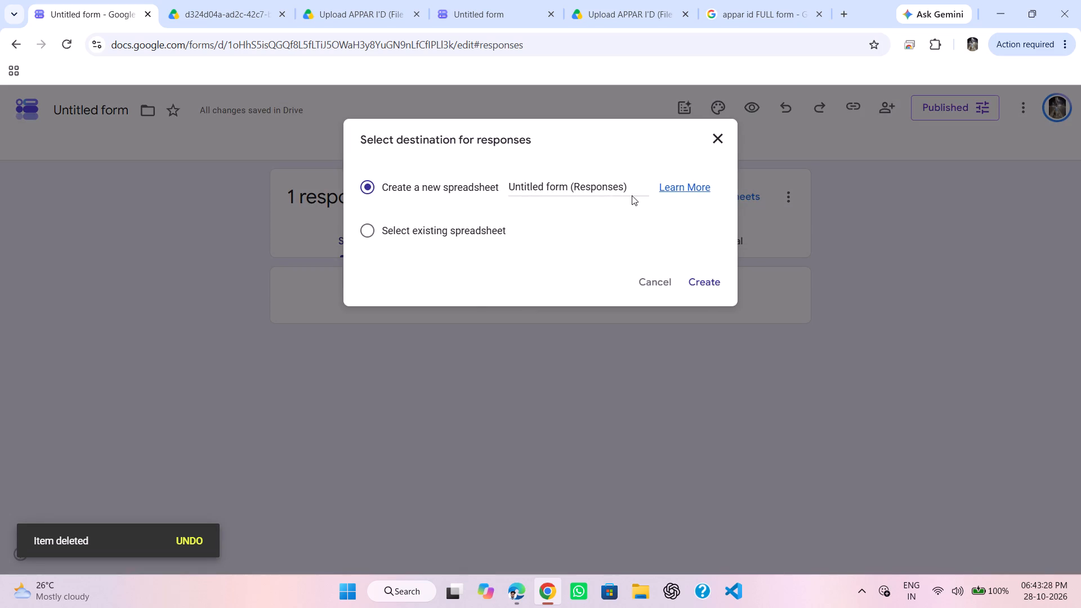
{"action": "left_click", "coordinate": [557, 187]}
{"action": "type", "text": "APP"}
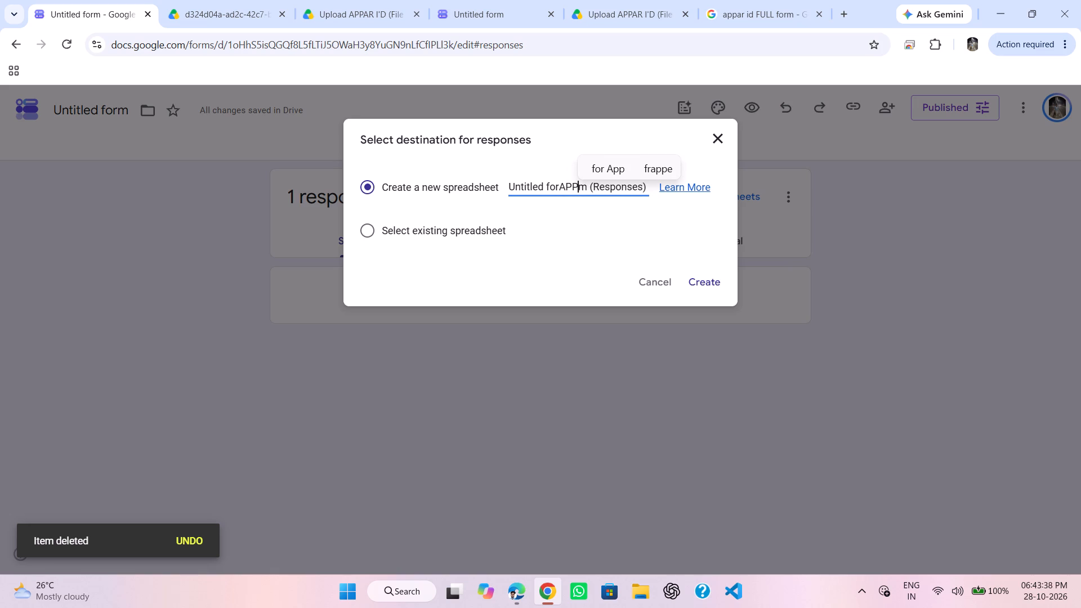
{"action": "left_click", "coordinate": [557, 187]}
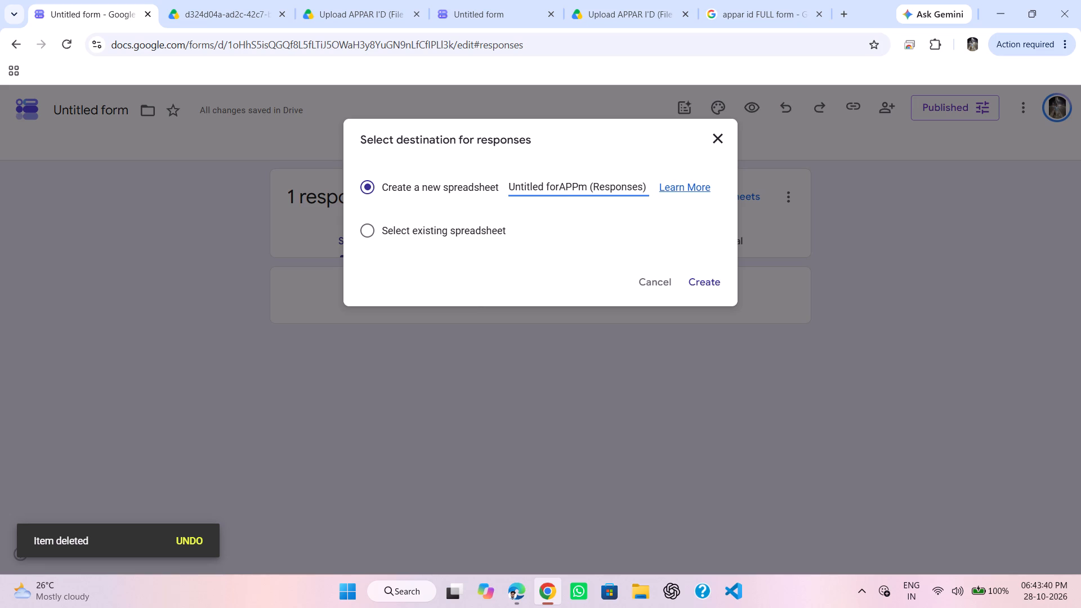
{"action": "key", "text": "BackSpace"}
{"action": "key", "text": "BackSpace"}
{"action": "key", "text": "BackSpace"}
{"action": "key", "text": "BackSpace"}
{"action": "key", "text": "BackSpace"}
{"action": "key", "text": "BackSpace"}
{"action": "key", "text": "BackSpace"}
{"action": "key", "text": "BackSpace"}
{"action": "key", "text": "BackSpace"}
{"action": "key", "text": "BackSpace"}
{"action": "key", "text": "BackSpace"}
{"action": "key", "text": "BackSpace"}
{"action": "key", "text": "BackSpace"}
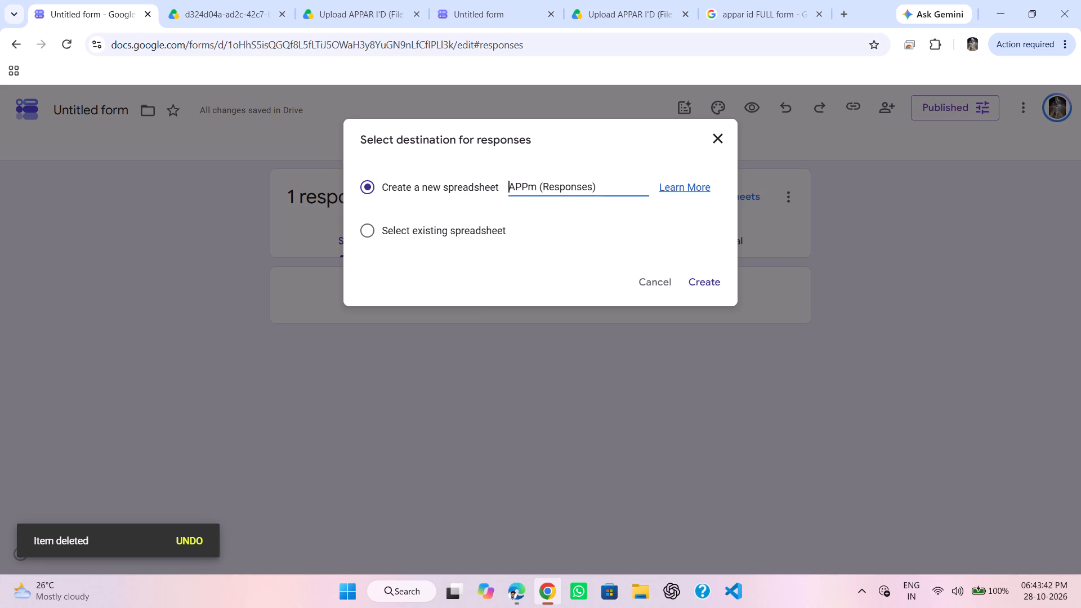
{"action": "left_click", "coordinate": [579, 187]}
{"action": "left_click", "coordinate": [604, 187]}
{"action": "left_click", "coordinate": [540, 185]}
{"action": "key", "text": "BackSpace"}
{"action": "key", "text": "BackSpace"}
{"action": "type", "text": "AR ID"}
{"action": "key", "text": "space"}
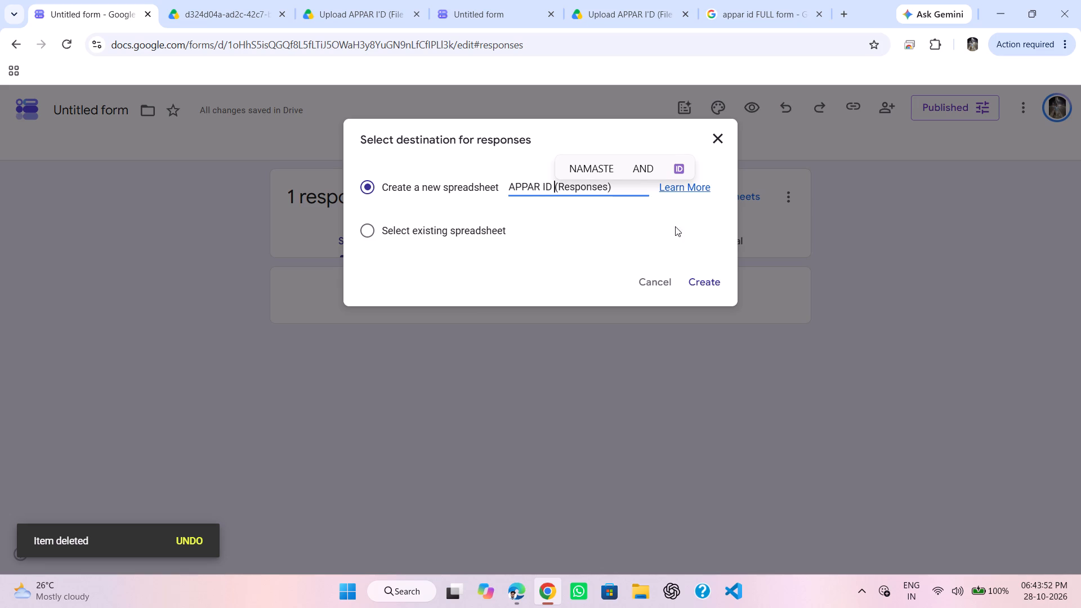
{"action": "left_click", "coordinate": [698, 286]}
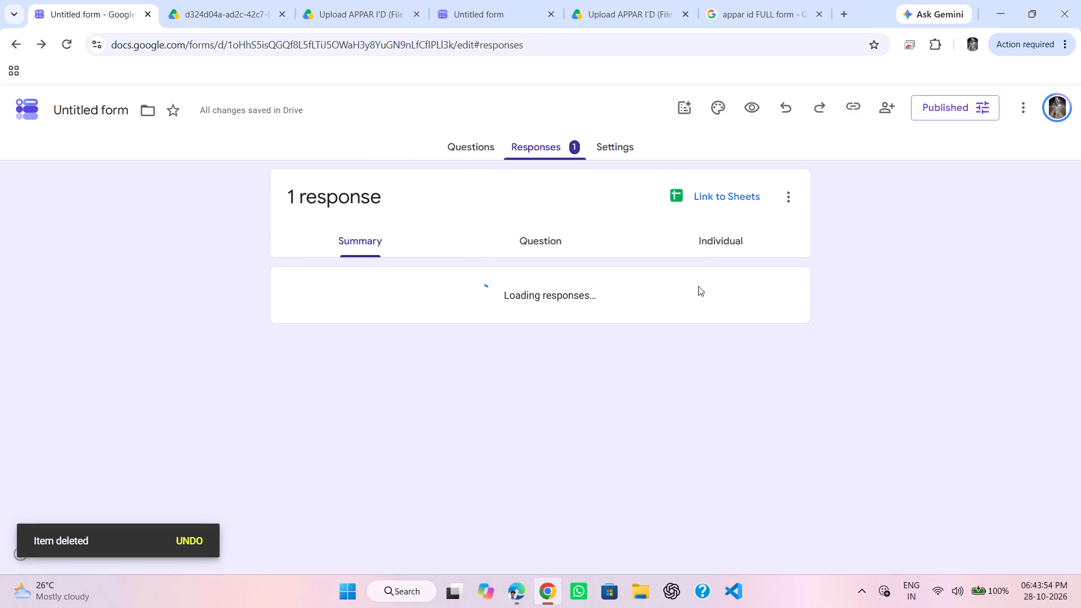
{"action": "left_click", "coordinate": [723, 199]}
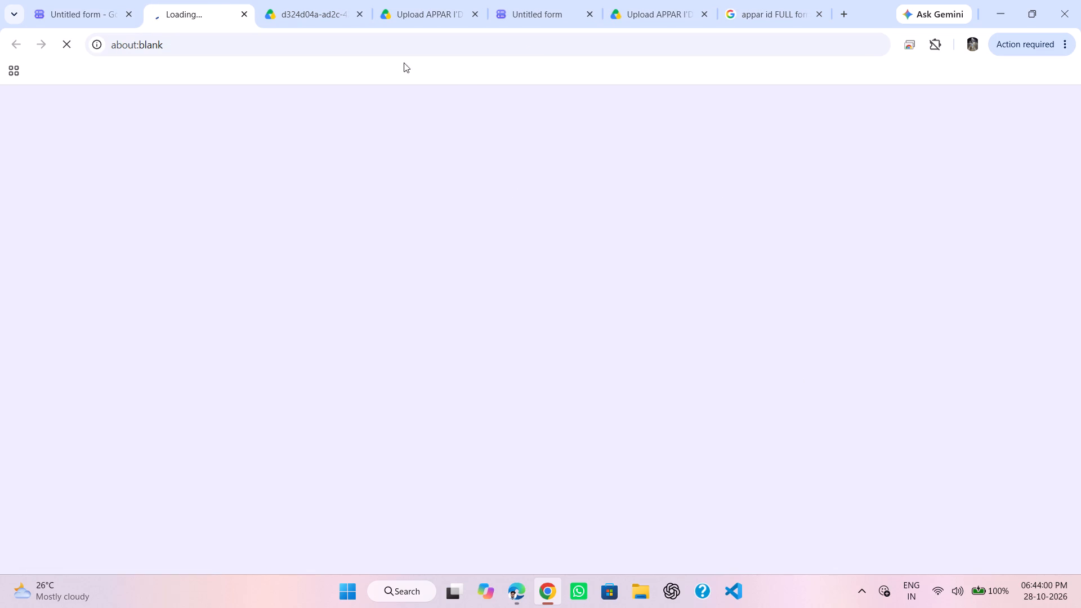
Close the tabs for the uploaded PDF, the first Upload APPAR I'D folder and the respondent view of the form.
{"action": "left_click", "coordinate": [363, 14]}
{"action": "left_click", "coordinate": [363, 14]}
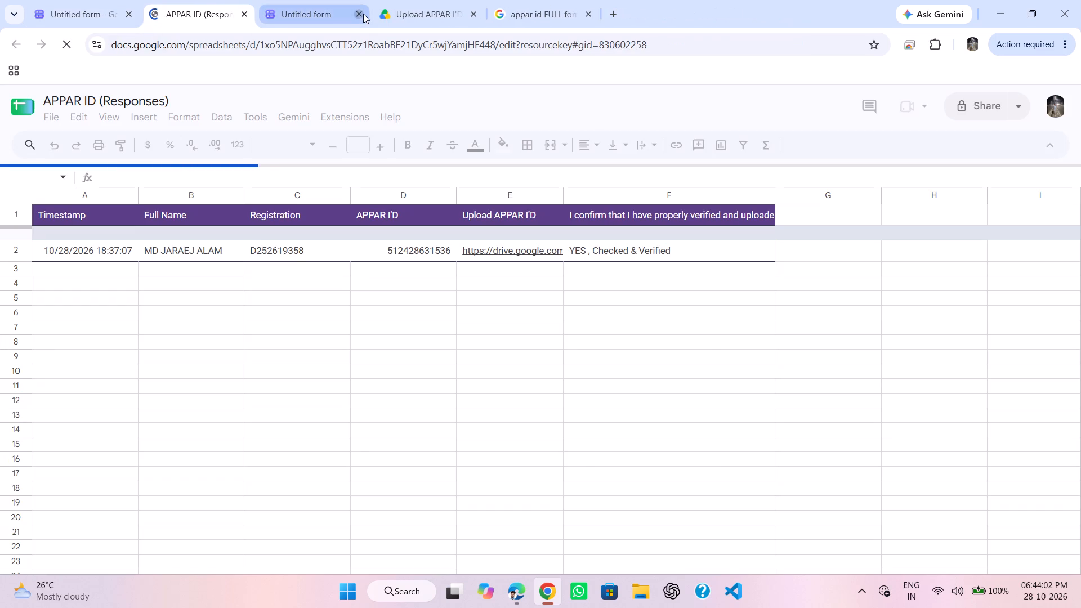
{"action": "left_click", "coordinate": [363, 14]}
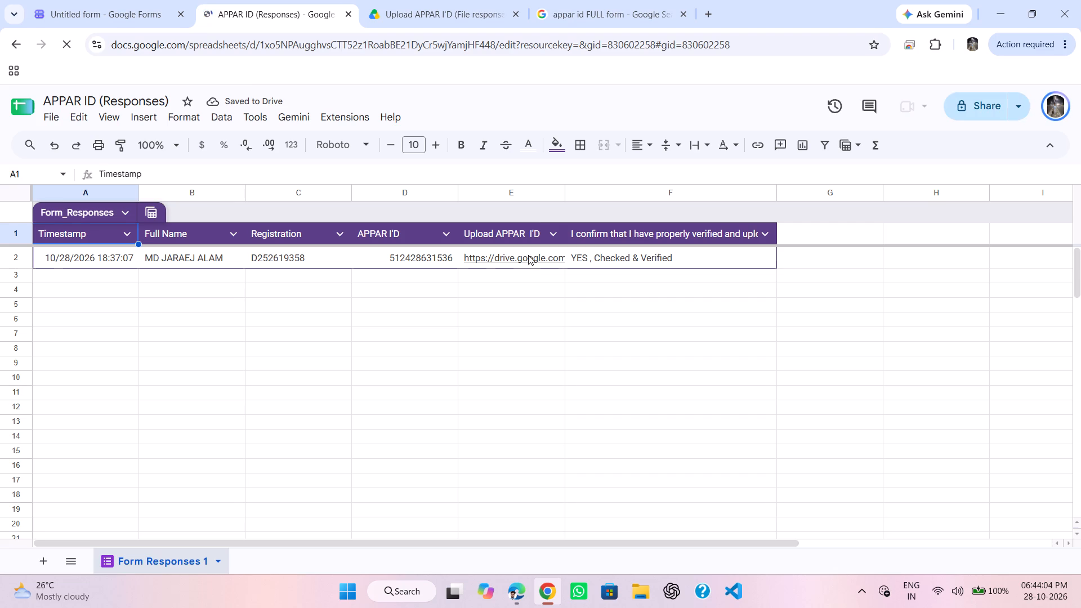
Examine the linked response spreadsheet, including the Upload APPAR I'D column's options and the submitted row's APPAR I'D entry.
{"action": "left_click", "coordinate": [554, 235]}
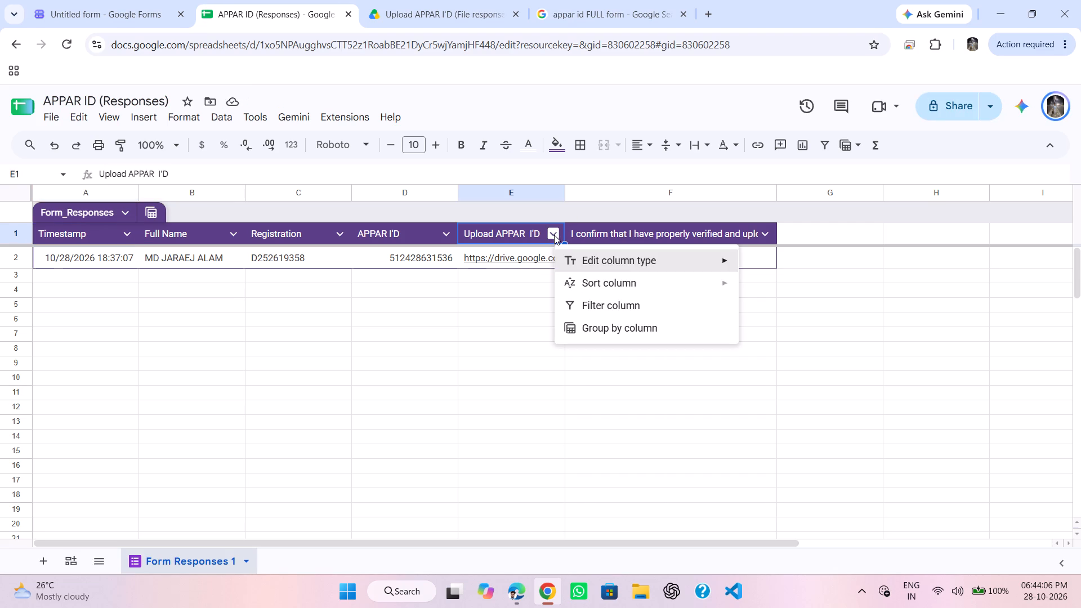
{"action": "left_click", "coordinate": [554, 235]}
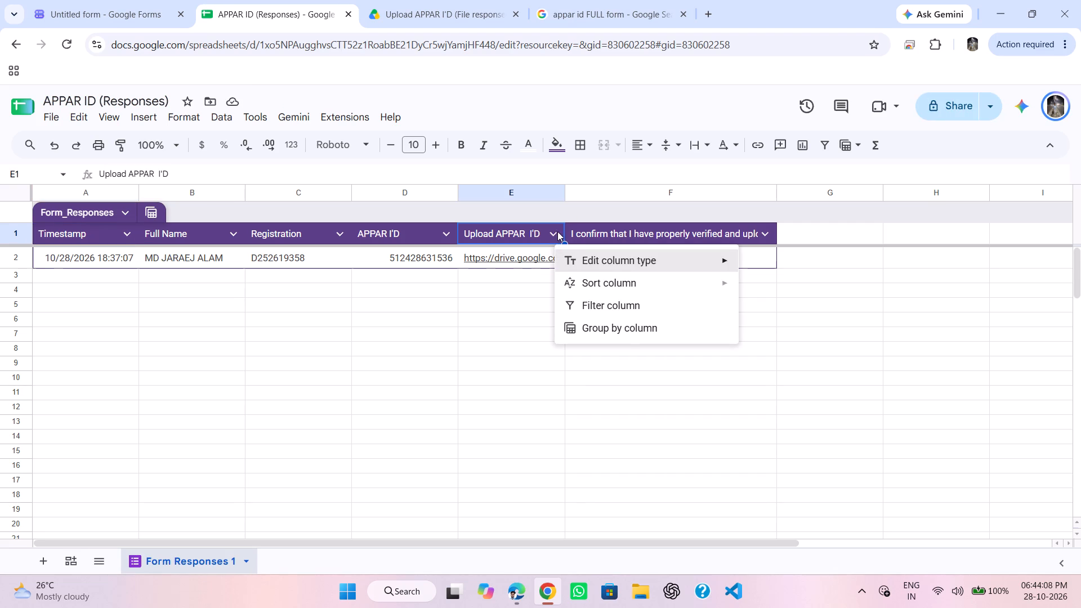
{"action": "left_click", "coordinate": [556, 230]}
{"action": "scroll", "coordinate": [525, 326], "scroll_direction": "down", "scroll_amount": 2}
{"action": "scroll", "coordinate": [525, 326], "scroll_direction": "up", "scroll_amount": 2}
{"action": "scroll", "coordinate": [525, 326], "scroll_direction": "down", "scroll_amount": 1}
{"action": "scroll", "coordinate": [525, 326], "scroll_direction": "up", "scroll_amount": 2}
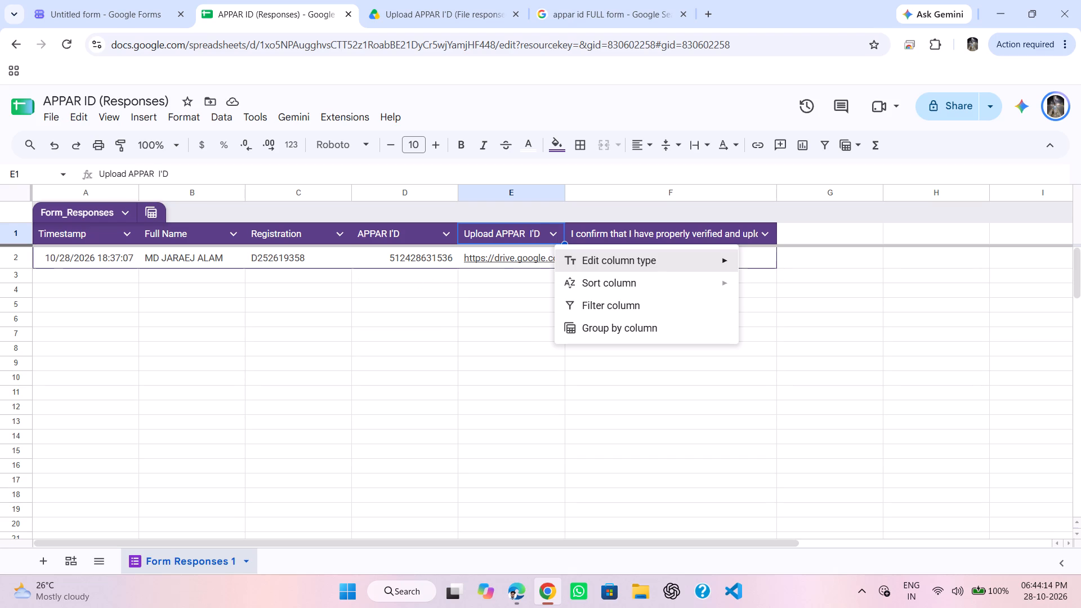
{"action": "left_click", "coordinate": [427, 257]}
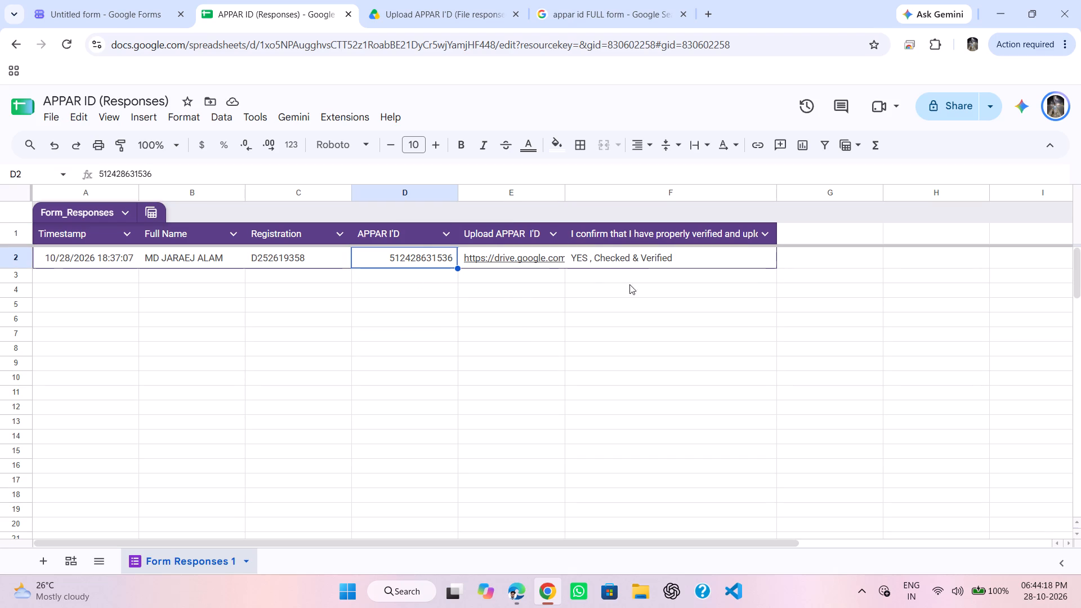
{"action": "scroll", "coordinate": [96, 282], "scroll_direction": "right", "scroll_amount": 2}
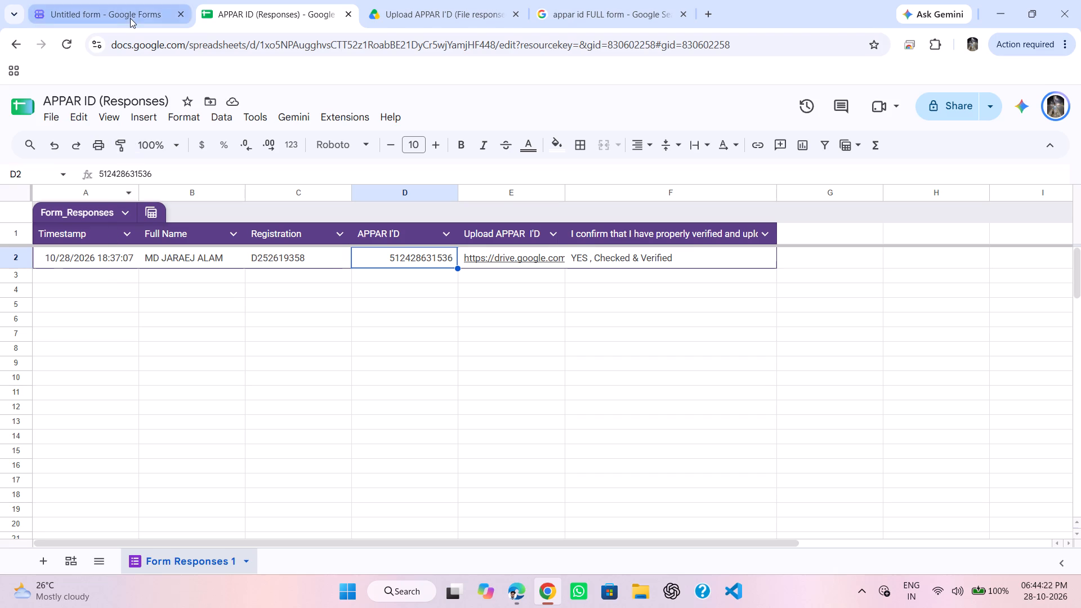
Return to the form's response summary and review the submitted answers and uploaded file.
{"action": "left_click", "coordinate": [130, 18]}
{"action": "scroll", "coordinate": [461, 268], "scroll_direction": "down", "scroll_amount": 2}
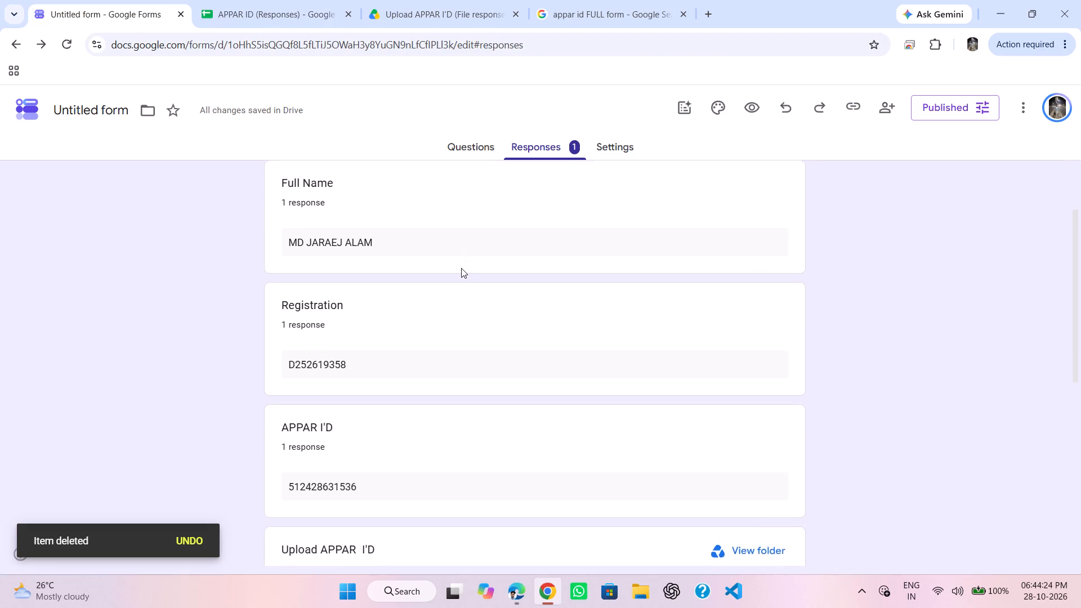
{"action": "scroll", "coordinate": [461, 268], "scroll_direction": "down", "scroll_amount": 4}
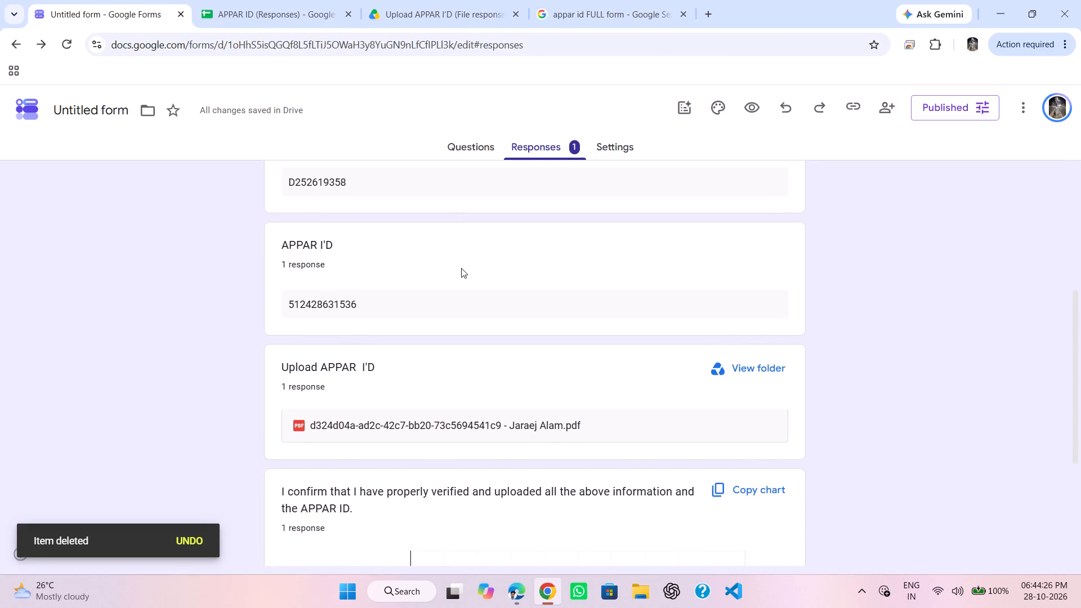
{"action": "scroll", "coordinate": [461, 268], "scroll_direction": "down", "scroll_amount": 1}
{"action": "scroll", "coordinate": [461, 268], "scroll_direction": "up", "scroll_amount": 1}
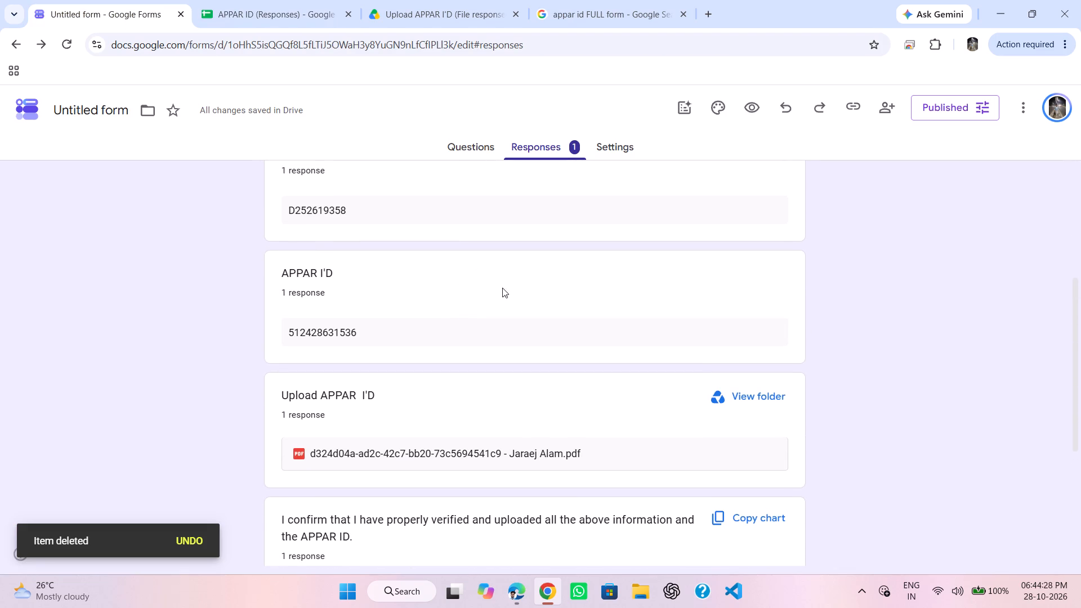